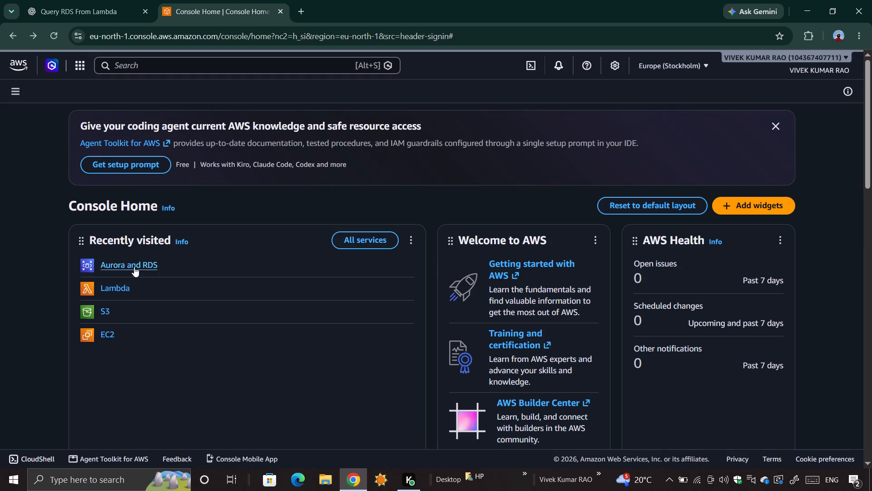
pyautogui.scroll(1, 196, 169)
pyautogui.click(90, 0)
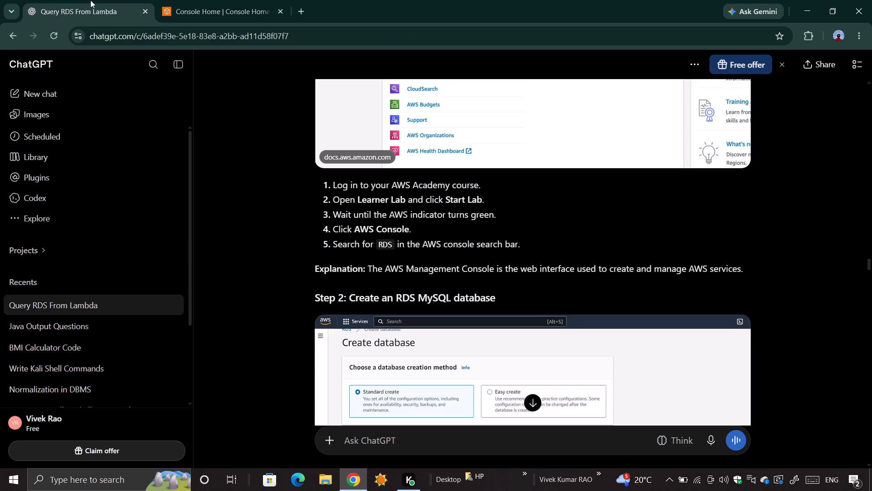
pyautogui.scroll(-3, 314, 214)
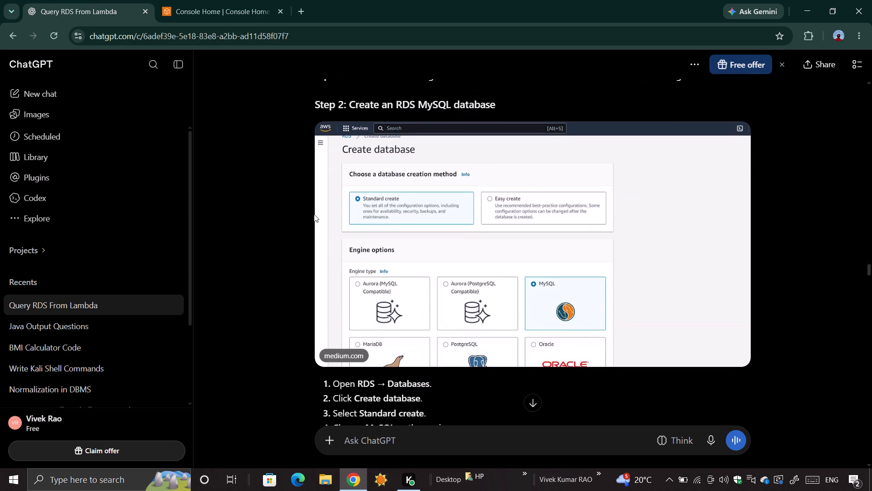
pyautogui.click(216, 0)
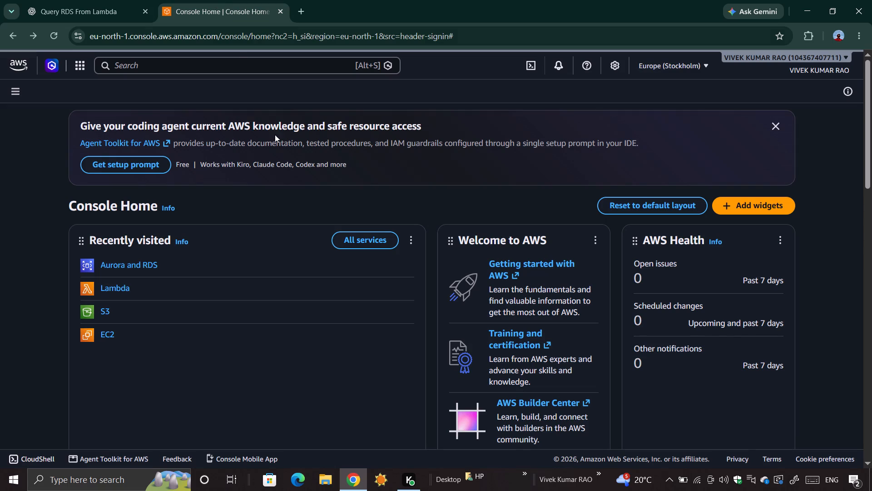
pyautogui.scroll(1, 283, 194)
pyautogui.click(98, 0)
pyautogui.scroll(1, 309, 191)
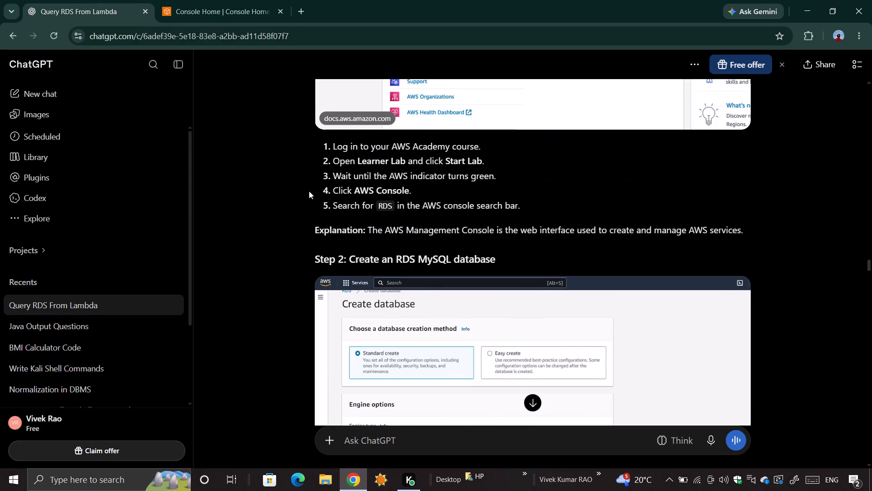
pyautogui.scroll(1, 309, 191)
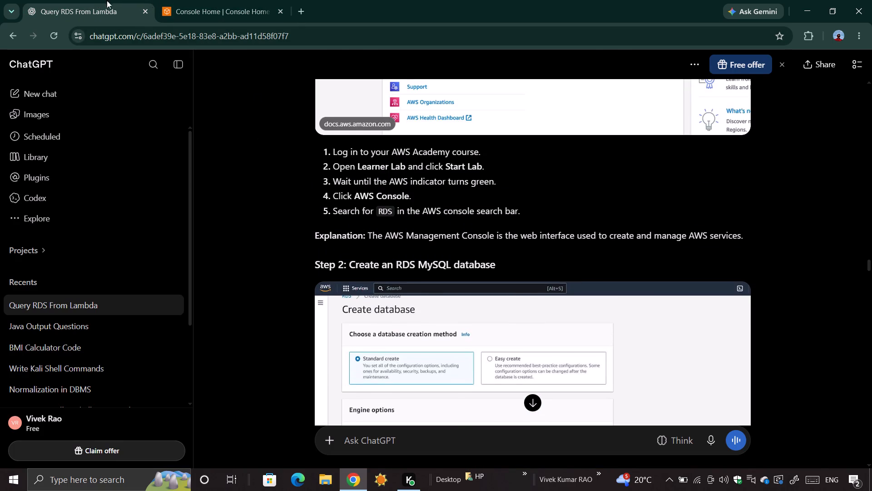
# Open Aurora and RDS from the recently visited services on Console Home.
pyautogui.click(218, 0)
pyautogui.click(132, 262)
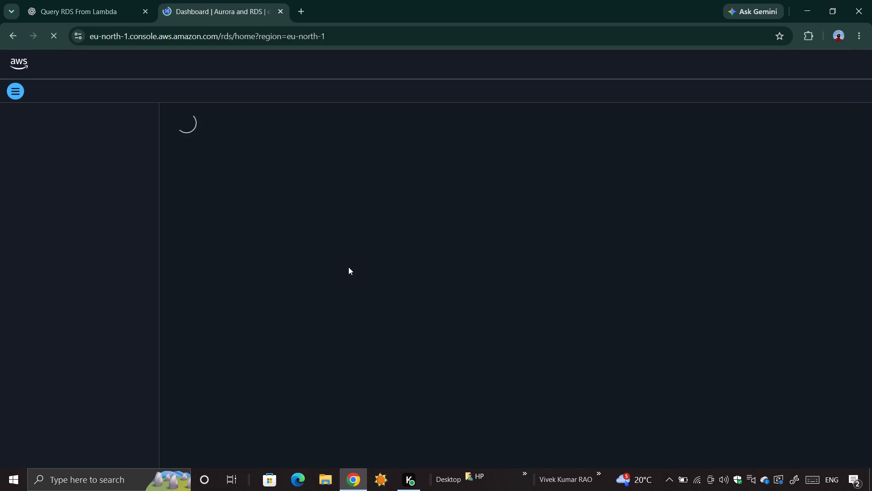
# Review the configuration details of the express Aurora PostgreSQL creation option and close it without creating a database.
pyautogui.scroll(-3, 348, 267)
pyautogui.scroll(1, 348, 267)
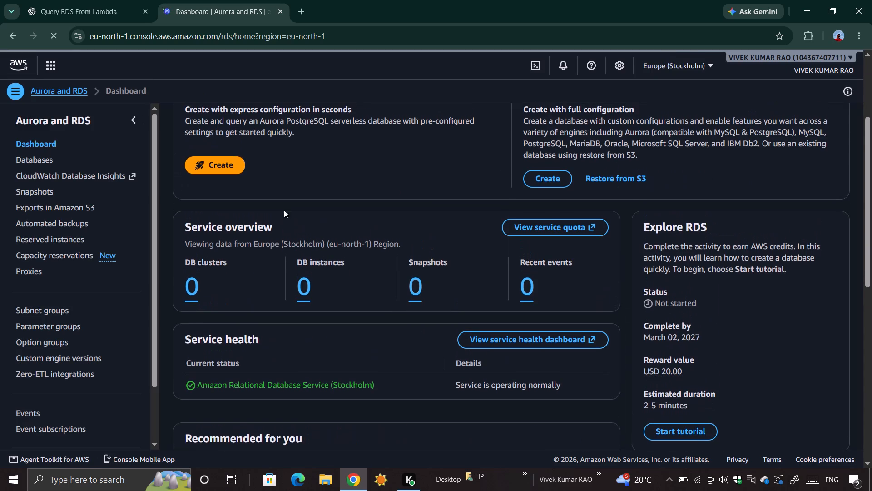
pyautogui.click(235, 166)
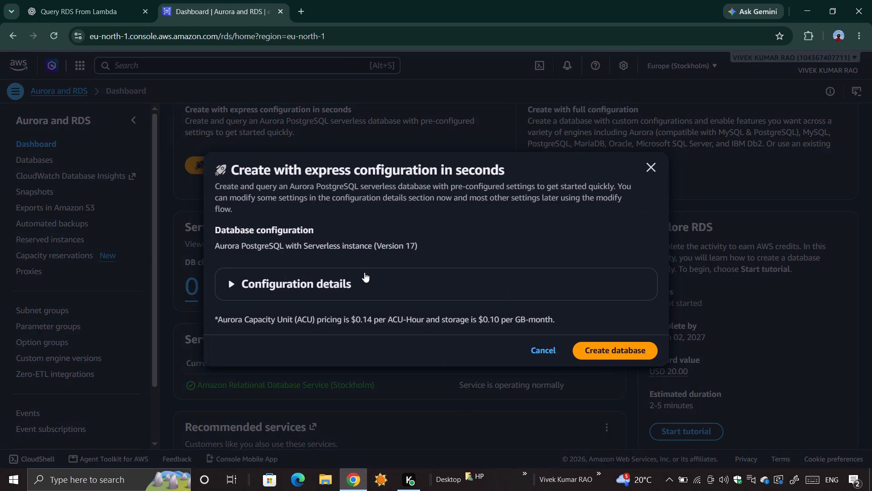
pyautogui.click(328, 282)
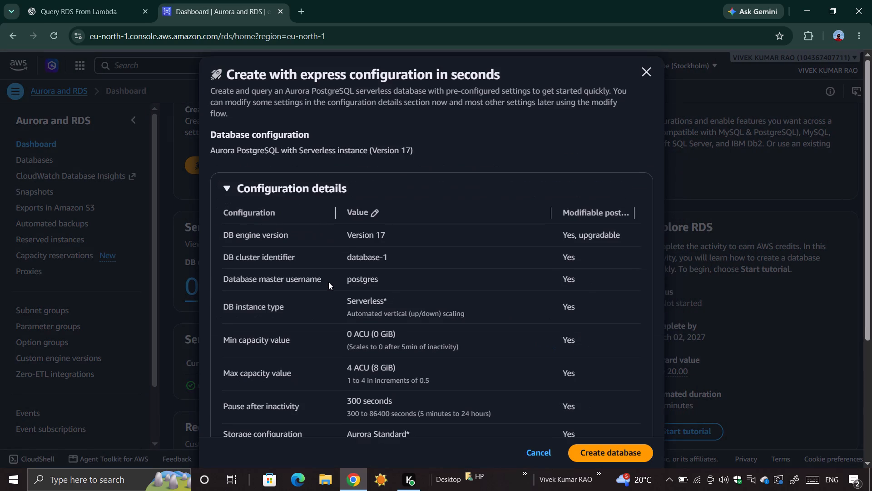
pyautogui.scroll(-6, 371, 304)
pyautogui.scroll(4, 456, 225)
pyautogui.click(653, 72)
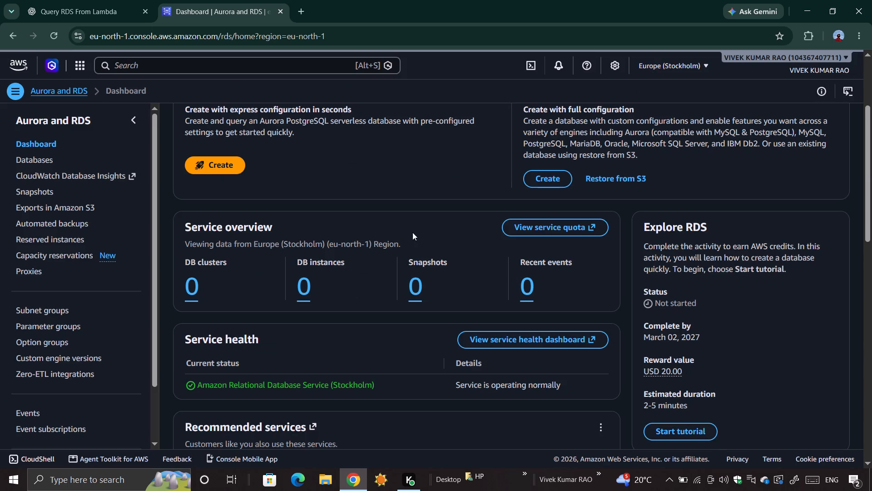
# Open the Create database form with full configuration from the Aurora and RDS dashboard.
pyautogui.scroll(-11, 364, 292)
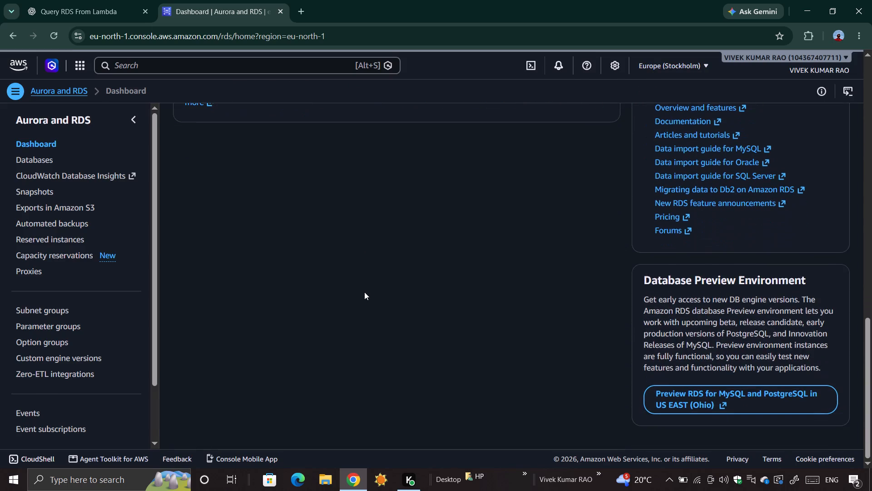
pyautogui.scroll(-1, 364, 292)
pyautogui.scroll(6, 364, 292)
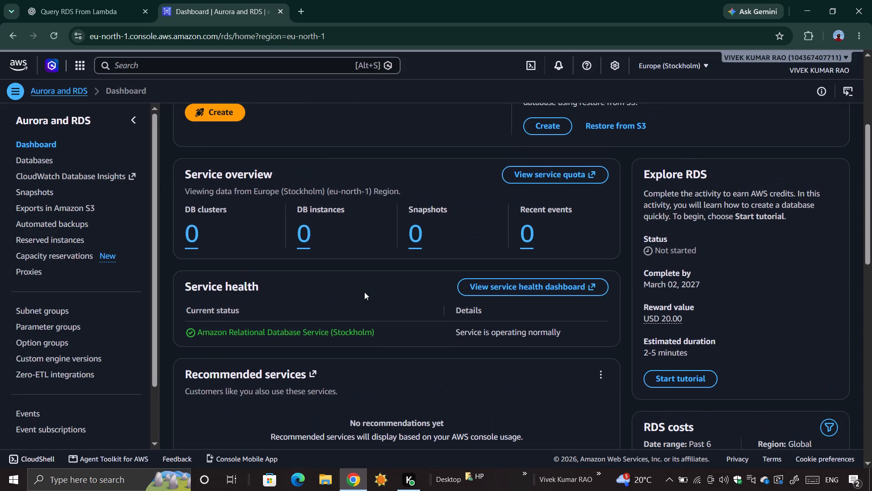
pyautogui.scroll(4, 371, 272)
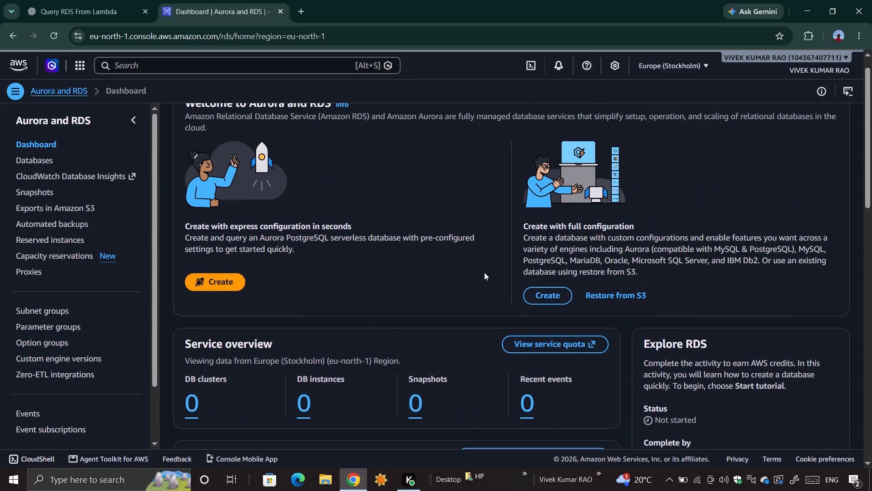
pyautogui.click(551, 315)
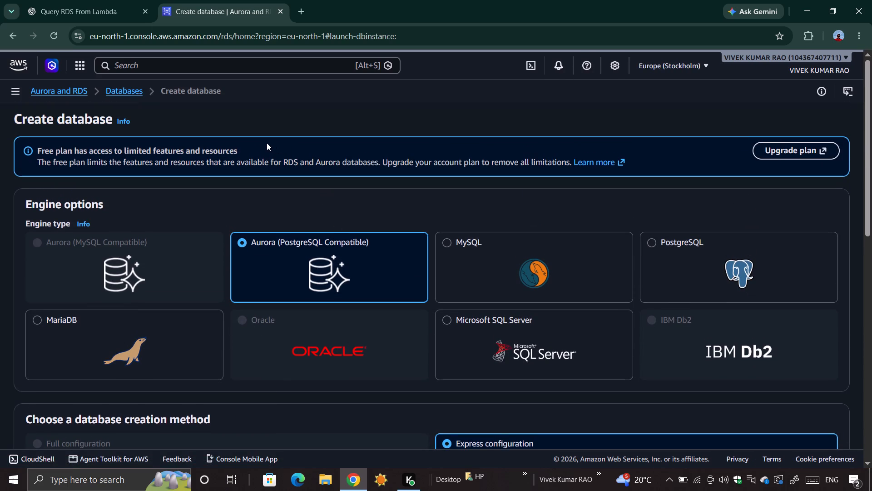
# Compare the chat's Step 2 with the engine types, creation methods and configuration details on the Create database page.
pyautogui.click(96, 0)
pyautogui.scroll(-1, 297, 212)
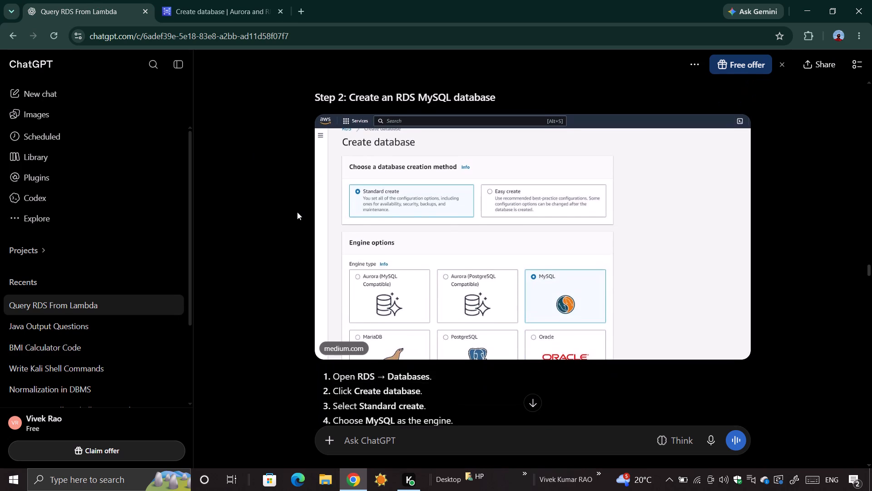
pyautogui.scroll(-2, 297, 212)
pyautogui.click(187, 0)
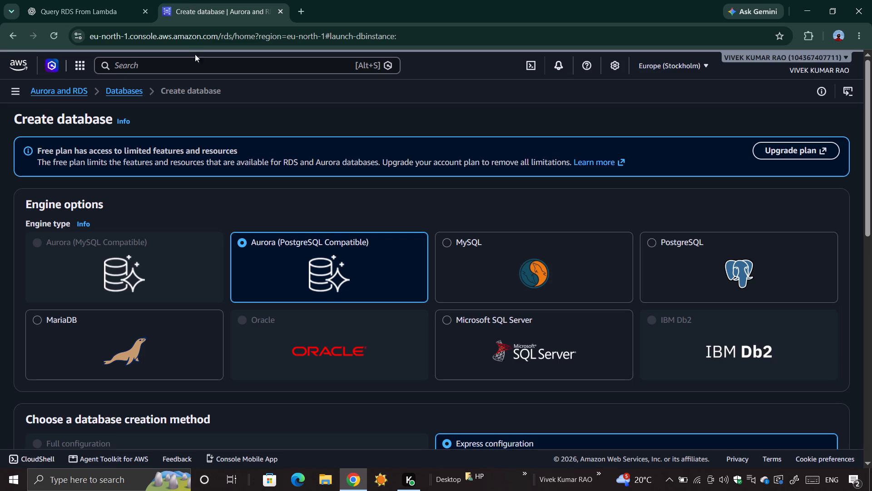
pyautogui.scroll(-1, 134, 302)
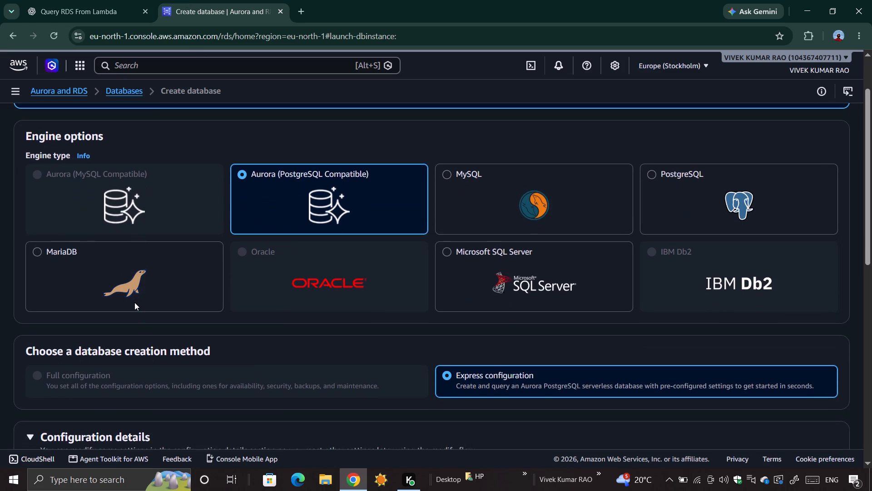
pyautogui.scroll(-3, 134, 302)
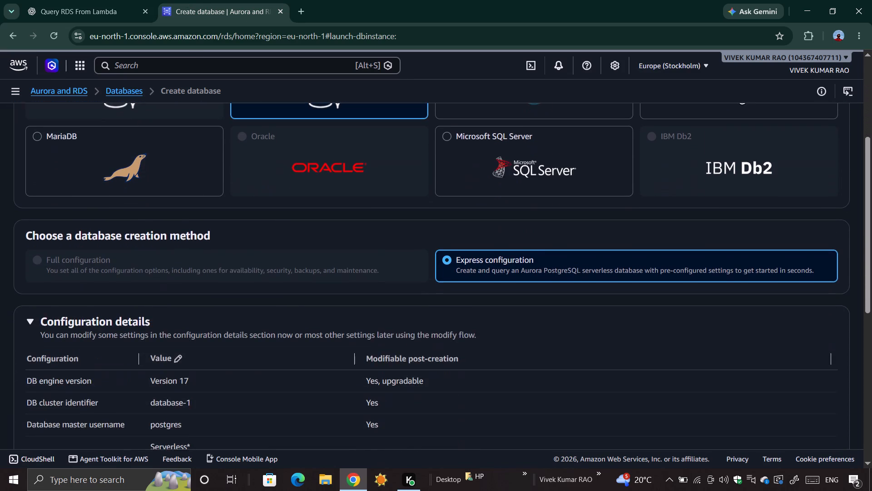
pyautogui.scroll(-1, 134, 302)
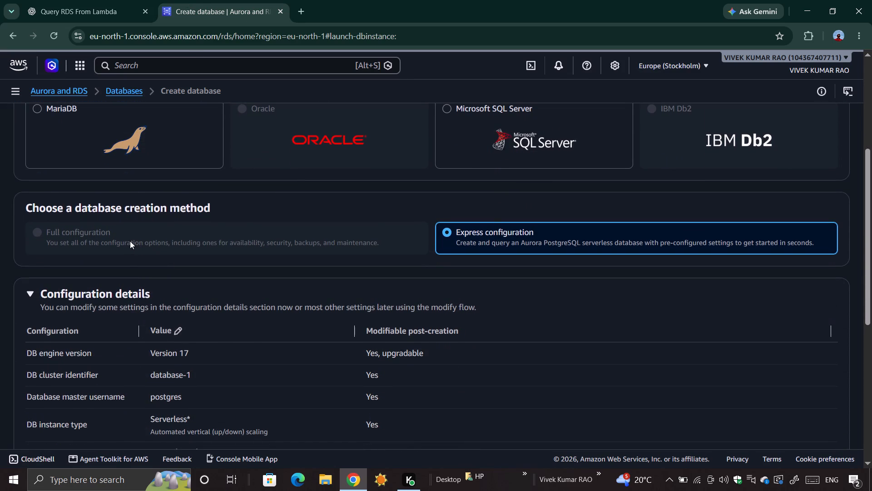
pyautogui.scroll(4, 132, 221)
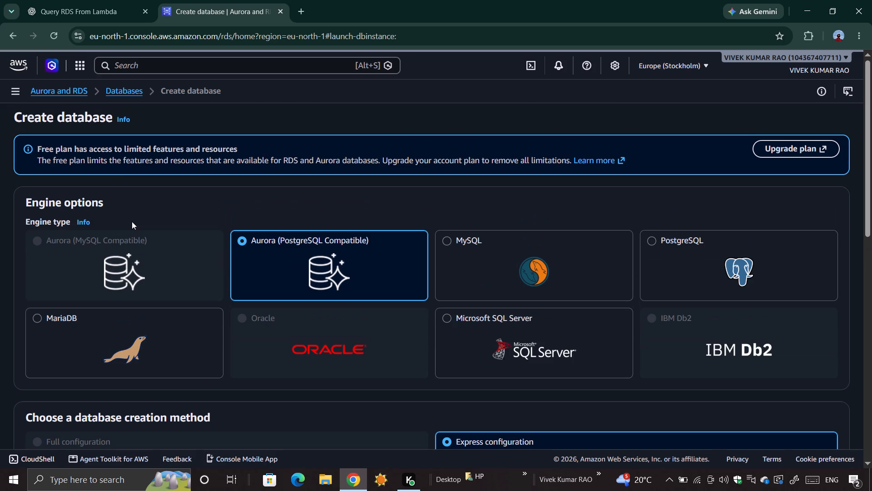
pyautogui.scroll(1, 132, 221)
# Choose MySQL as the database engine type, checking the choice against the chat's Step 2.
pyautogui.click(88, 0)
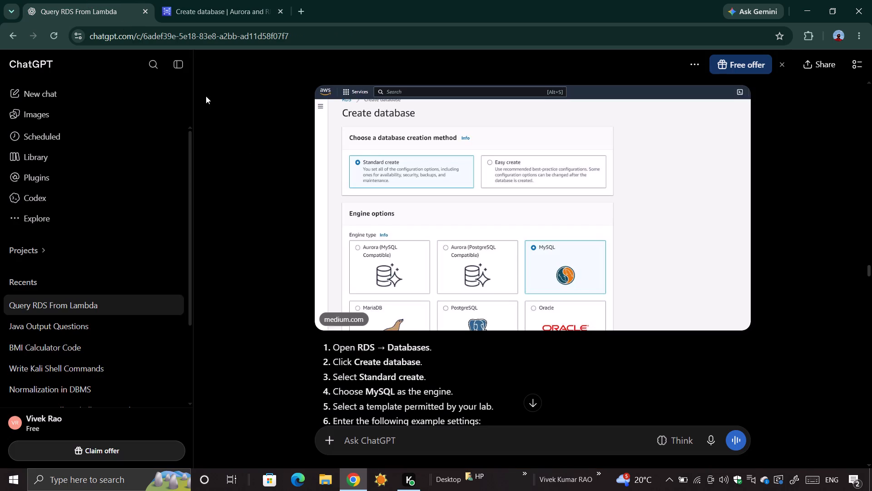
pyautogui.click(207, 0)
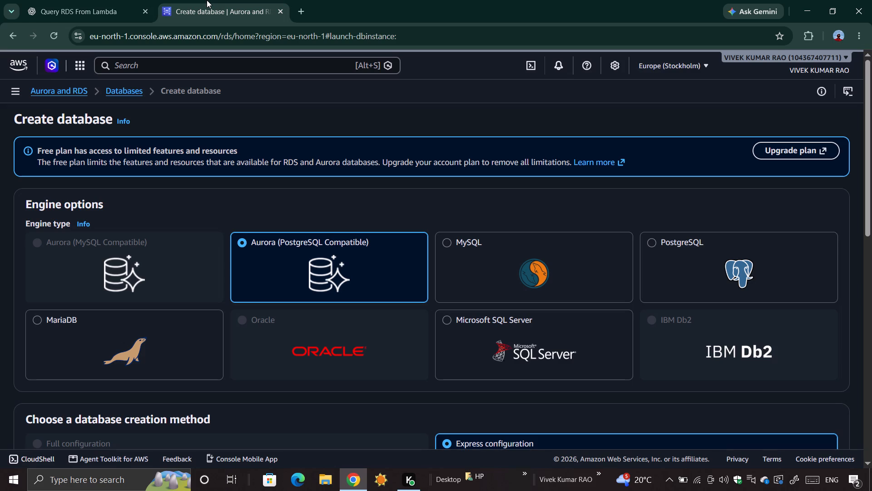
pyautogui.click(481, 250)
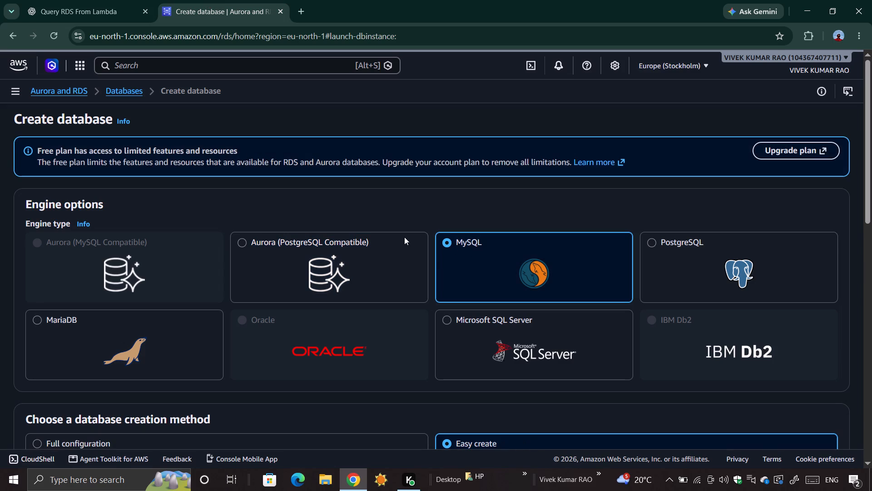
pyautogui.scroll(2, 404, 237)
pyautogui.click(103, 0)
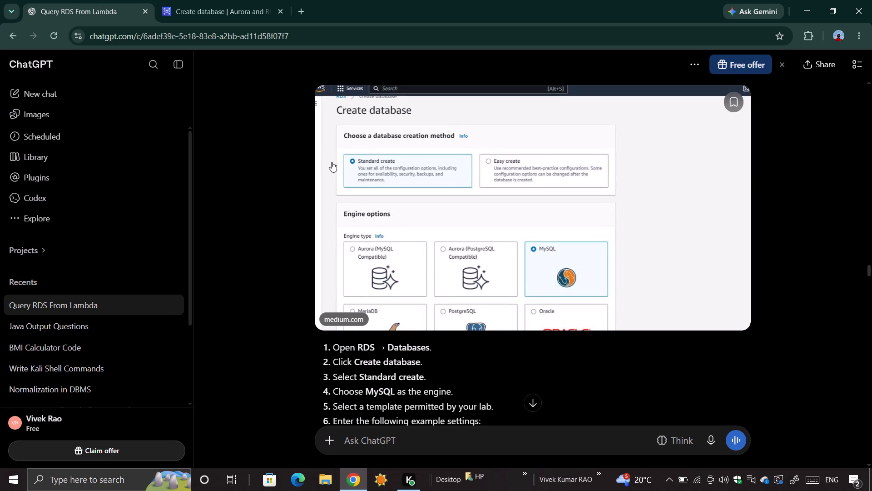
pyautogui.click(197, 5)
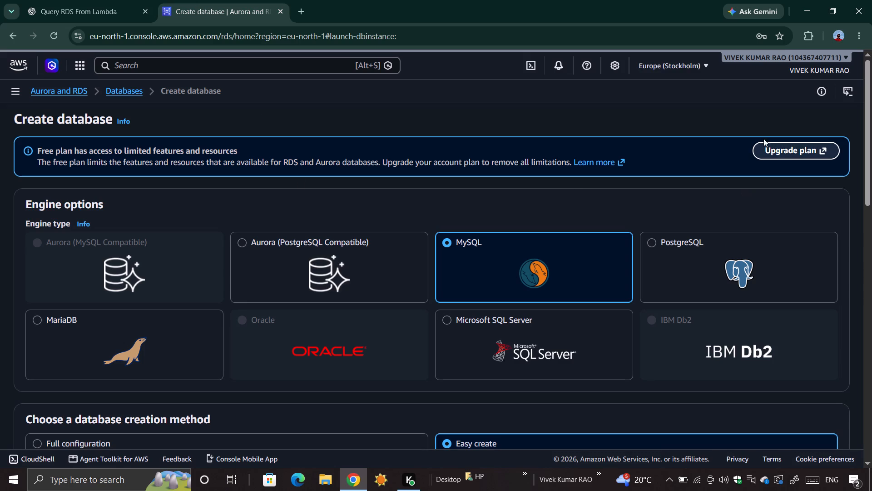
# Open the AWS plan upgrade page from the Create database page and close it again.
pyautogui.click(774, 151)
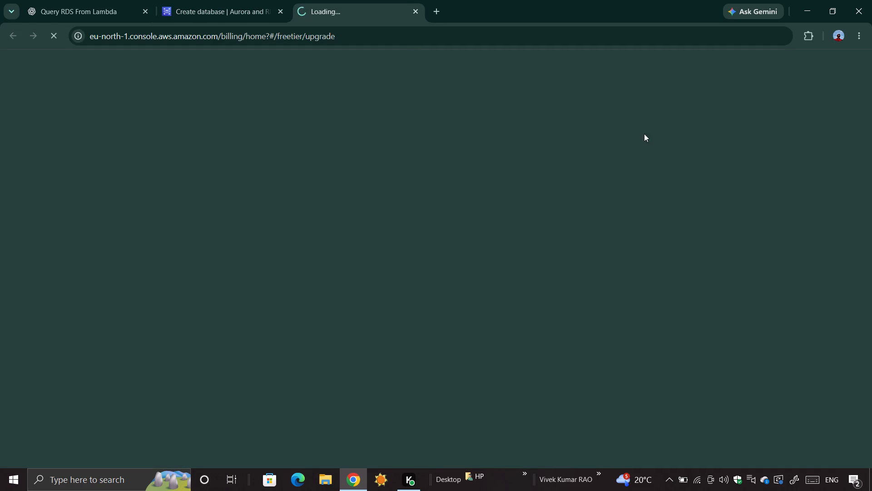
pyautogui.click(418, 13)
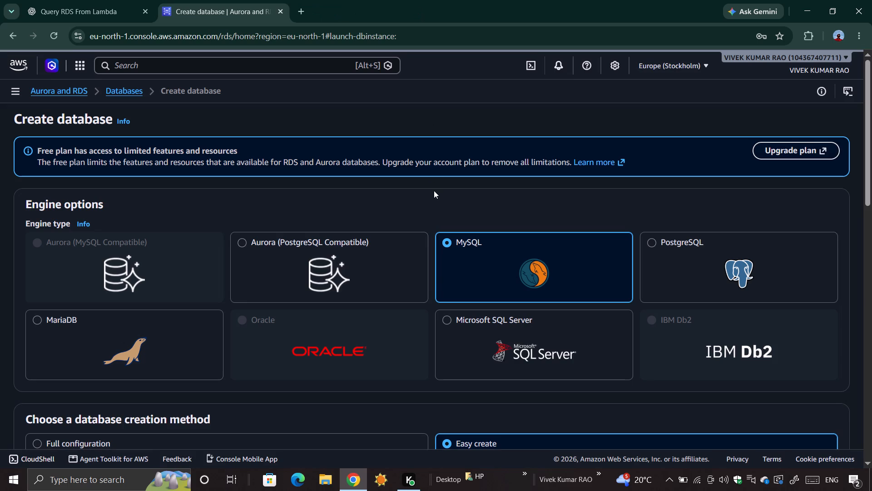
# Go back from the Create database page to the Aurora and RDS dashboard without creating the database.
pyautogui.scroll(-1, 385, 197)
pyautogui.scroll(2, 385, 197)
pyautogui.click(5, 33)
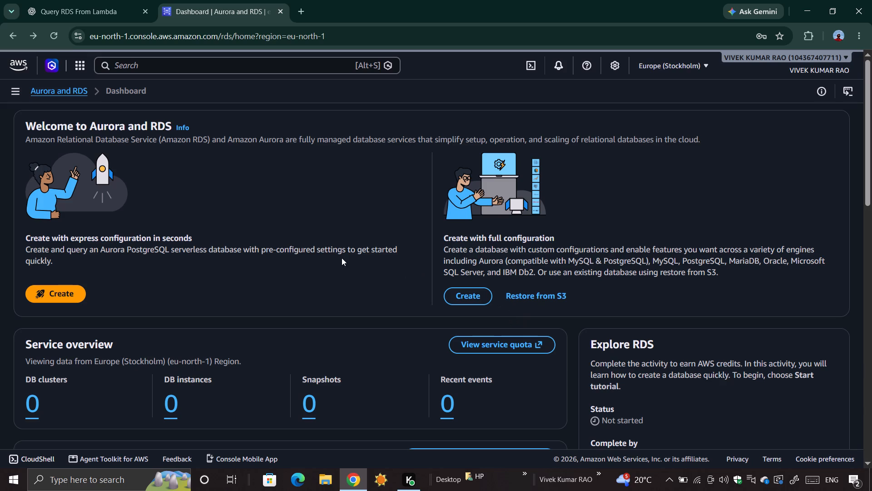
# Look over the Aurora and RDS dashboard, search the AWS console for RDS, and dismiss the search.
pyautogui.scroll(-1, 468, 249)
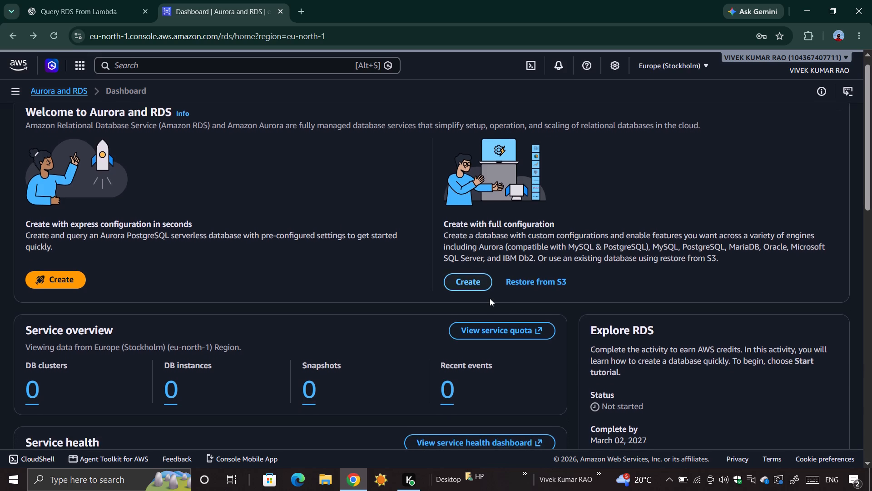
pyautogui.scroll(-3, 490, 298)
pyautogui.scroll(1, 490, 298)
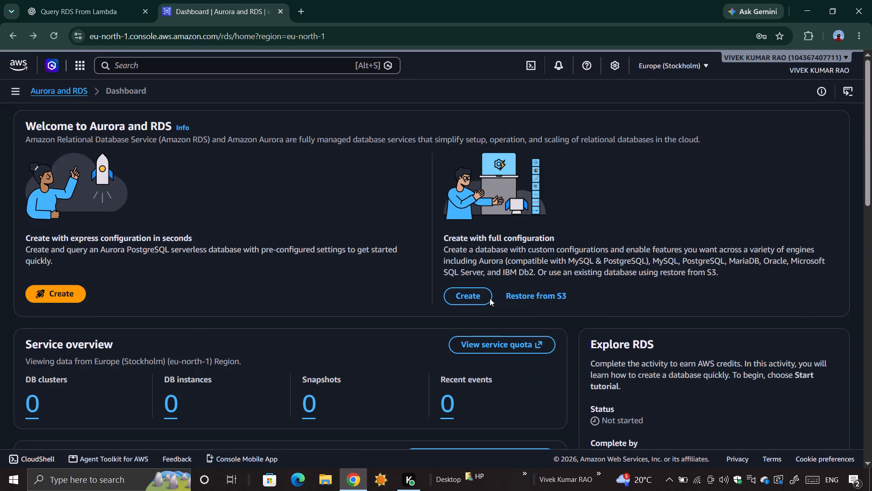
pyautogui.scroll(1, 490, 298)
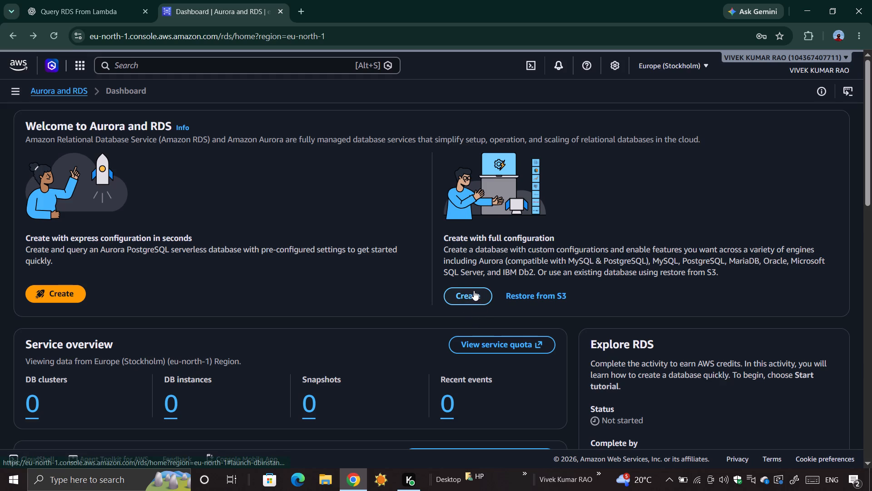
pyautogui.click(204, 58)
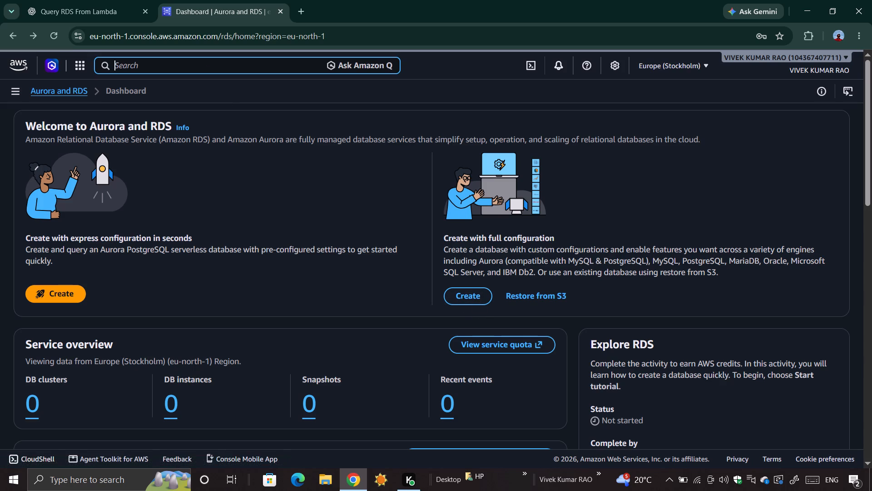
pyautogui.write('RDA')
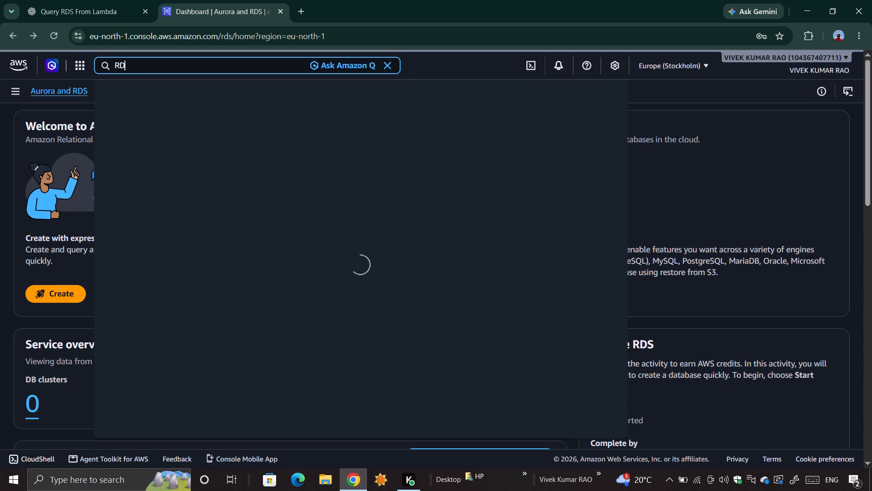
pyautogui.press('BackSpace')
pyautogui.press('s')
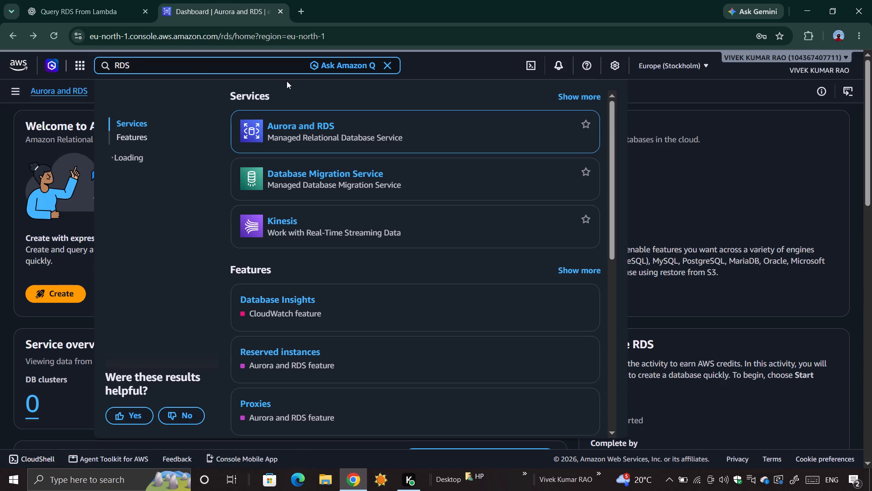
pyautogui.scroll(-1, 302, 280)
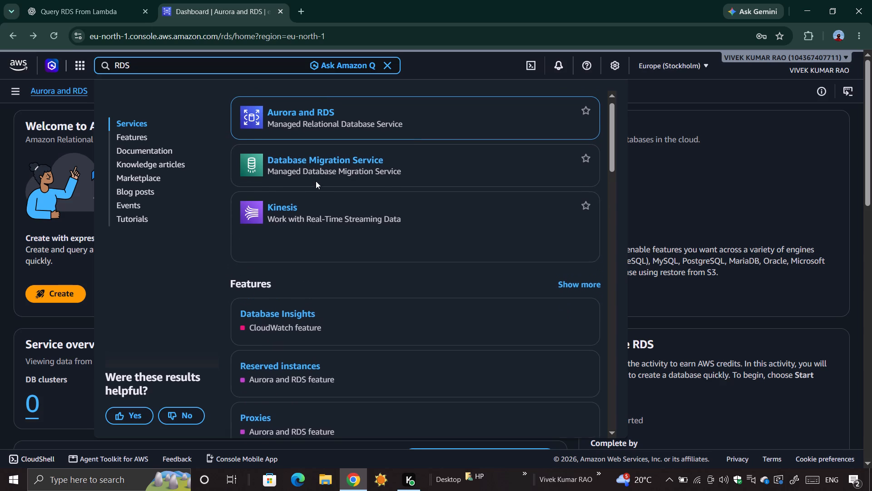
pyautogui.click(202, 218)
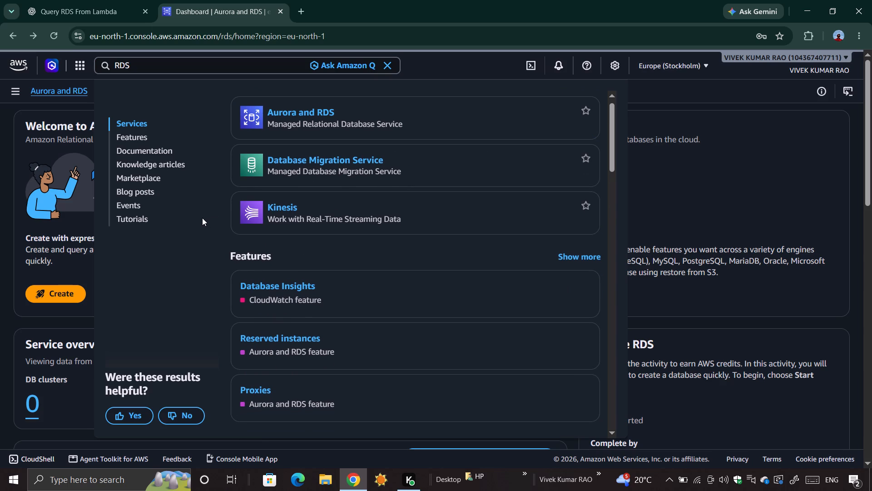
pyautogui.click(3, 159)
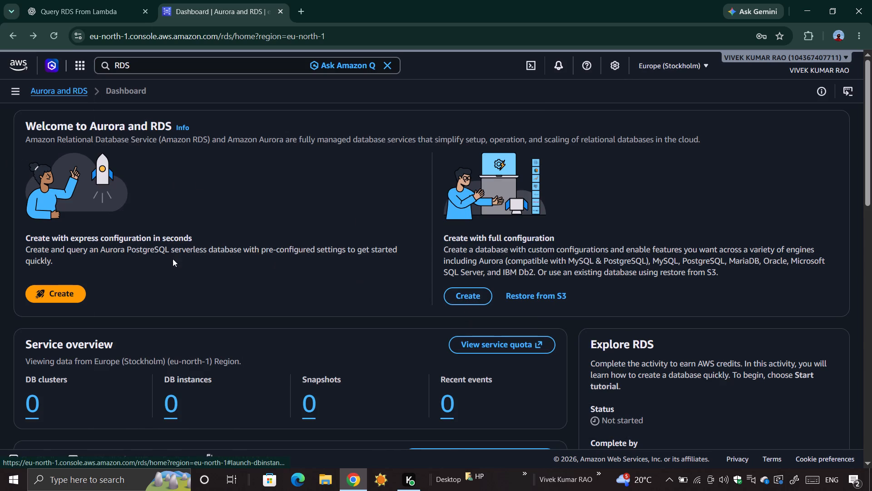
# Create an Aurora PostgreSQL serverless database using the express configuration with its preset settings.
pyautogui.click(67, 294)
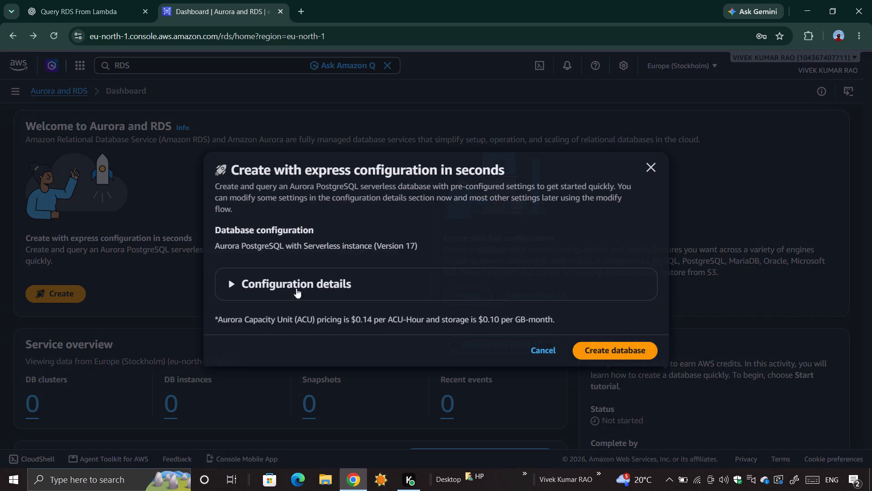
pyautogui.click(615, 354)
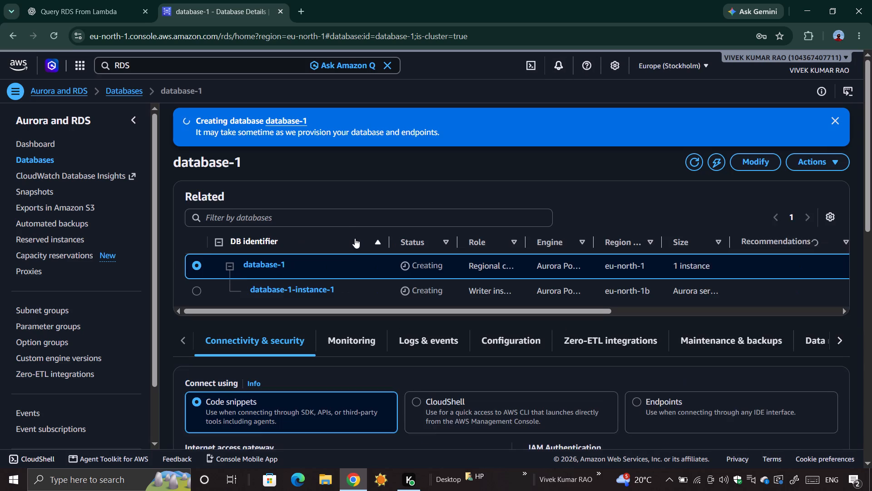
# Examine all columns of the Related table for the new cluster and its writer instance.
pyautogui.scroll(-1, 355, 238)
pyautogui.hscroll(-1, 648, 256)
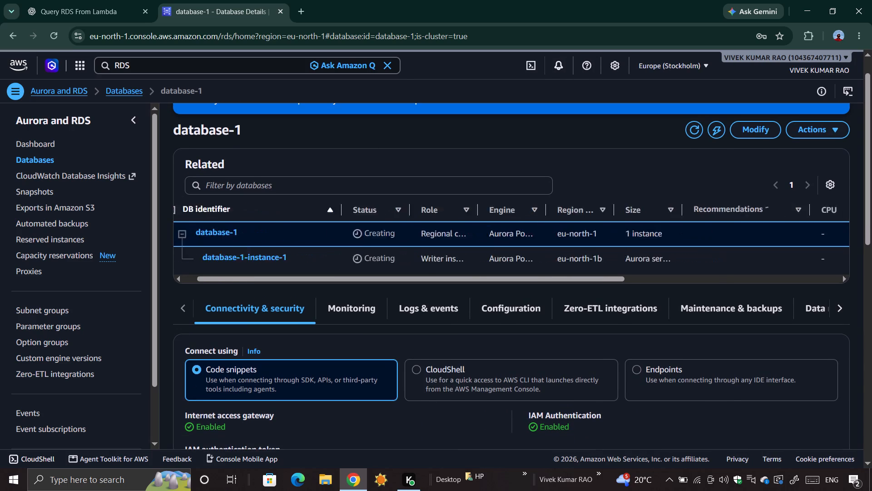
pyautogui.hscroll(-1, 648, 256)
pyautogui.hscroll(-2, 530, 245)
pyautogui.hscroll(-5, 451, 248)
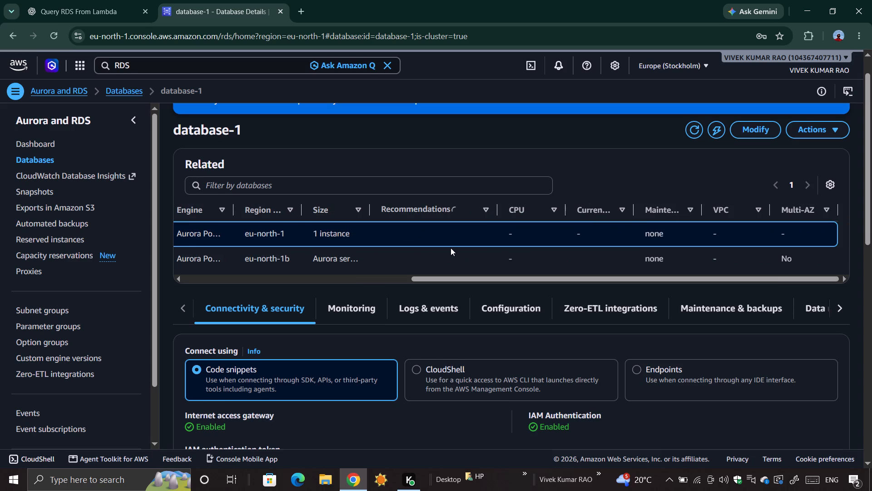
pyautogui.rightClick(424, 216)
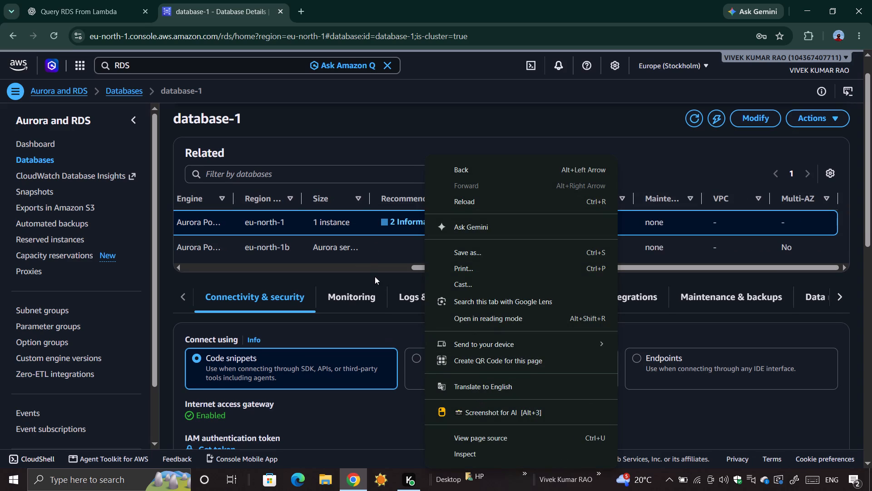
pyautogui.click(386, 256)
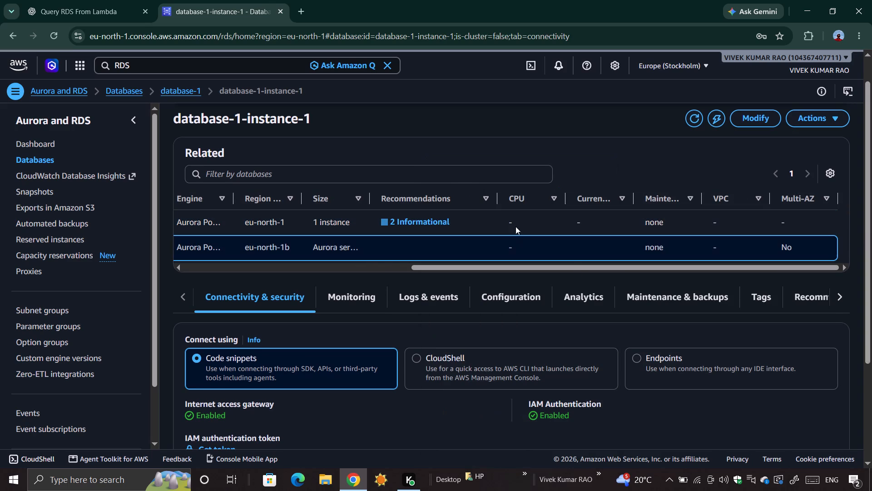
pyautogui.rightClick(488, 214)
pyautogui.click(416, 236)
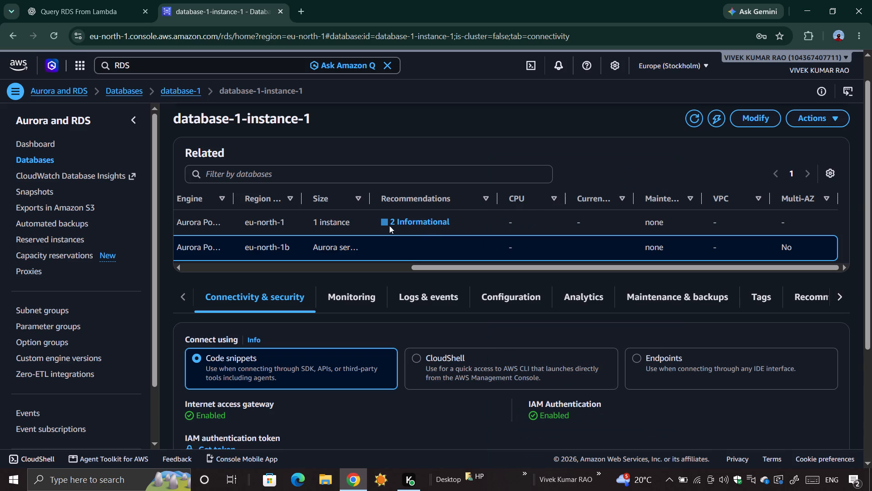
pyautogui.hscroll(4, 349, 222)
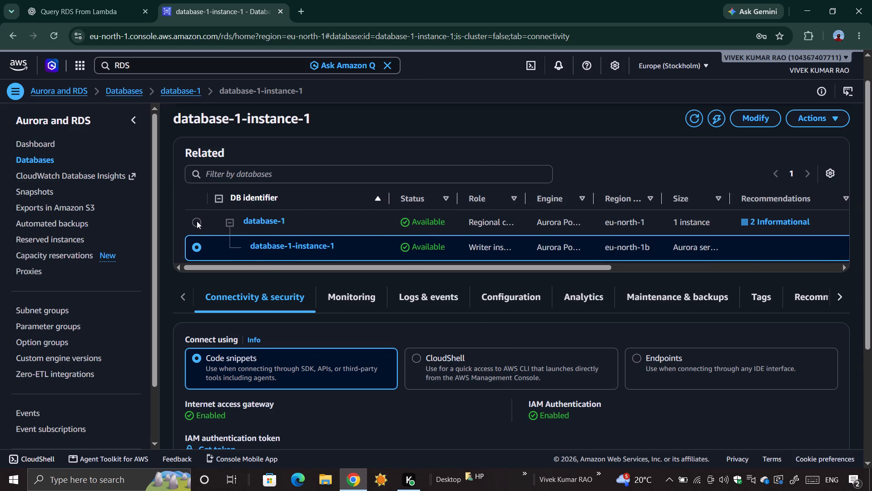
# Select the database-1 cluster in the Related table and inspect its row, including the VPC and Multi-AZ columns.
pyautogui.click(197, 221)
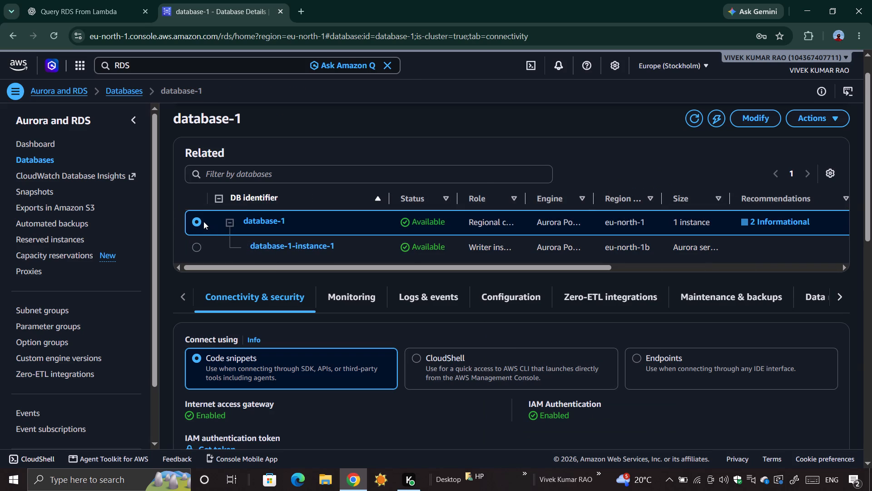
pyautogui.rightClick(263, 221)
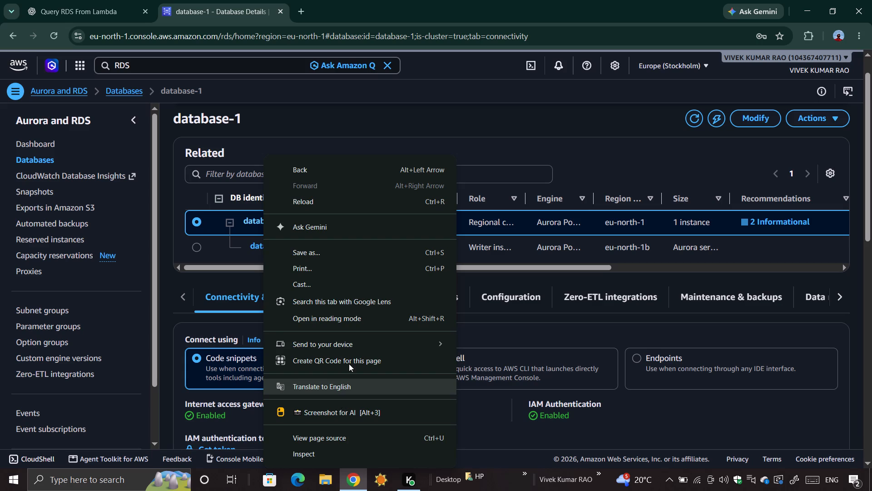
pyautogui.click(210, 212)
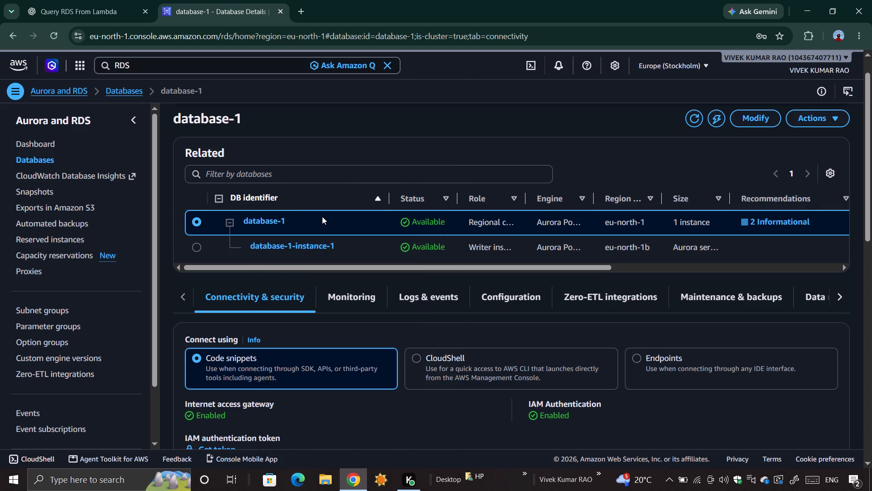
pyautogui.hscroll(-5, 322, 216)
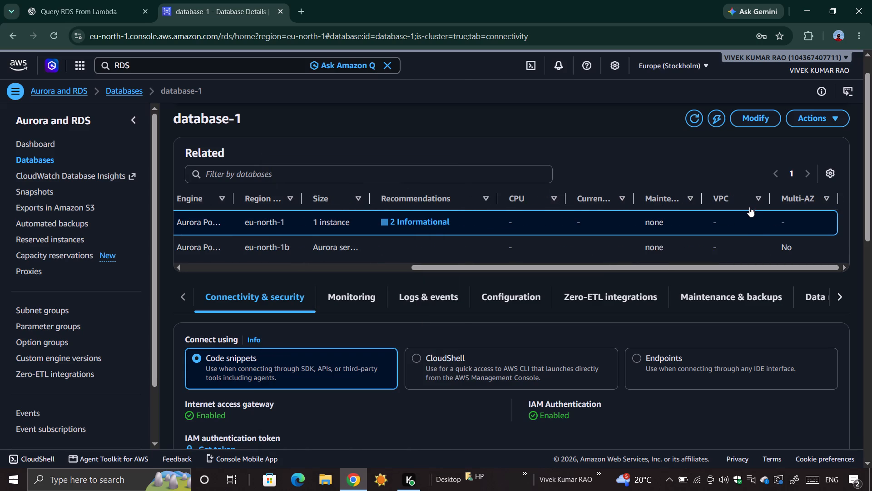
pyautogui.rightClick(737, 215)
pyautogui.click(767, 232)
pyautogui.rightClick(601, 220)
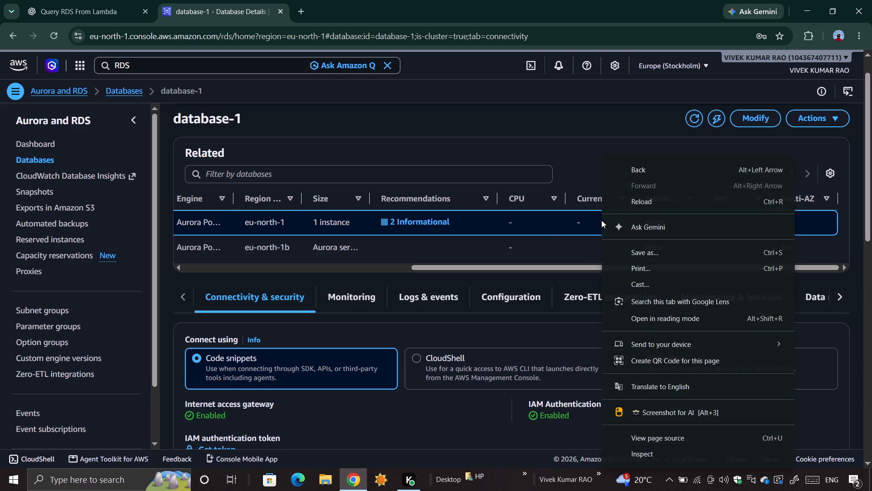
# Open the cluster's informational recommendations, check the writer instance's recommended actions as well, and return to the database-1 cluster.
pyautogui.click(420, 220)
pyautogui.hscroll(4, 420, 220)
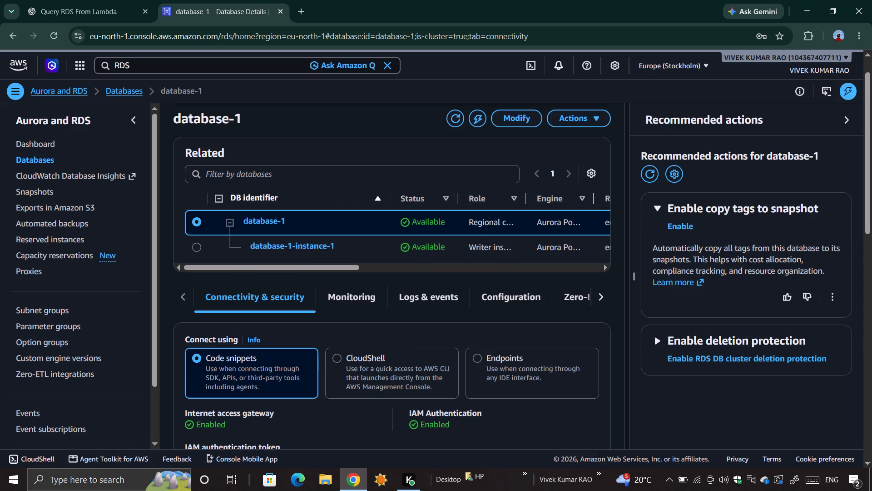
pyautogui.click(229, 223)
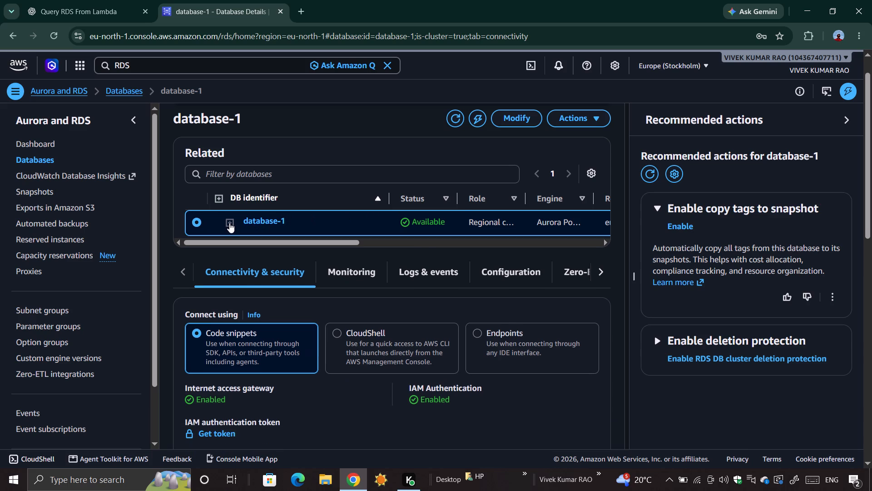
pyautogui.click(229, 223)
pyautogui.rightClick(229, 223)
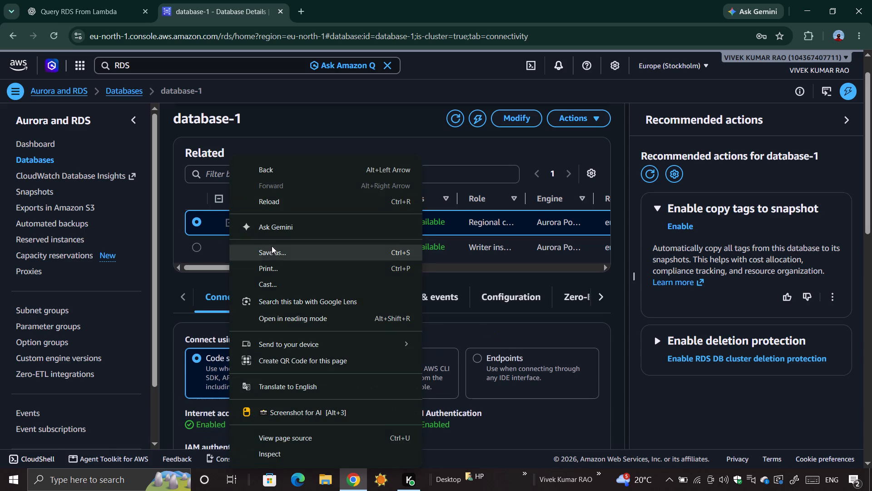
pyautogui.click(214, 237)
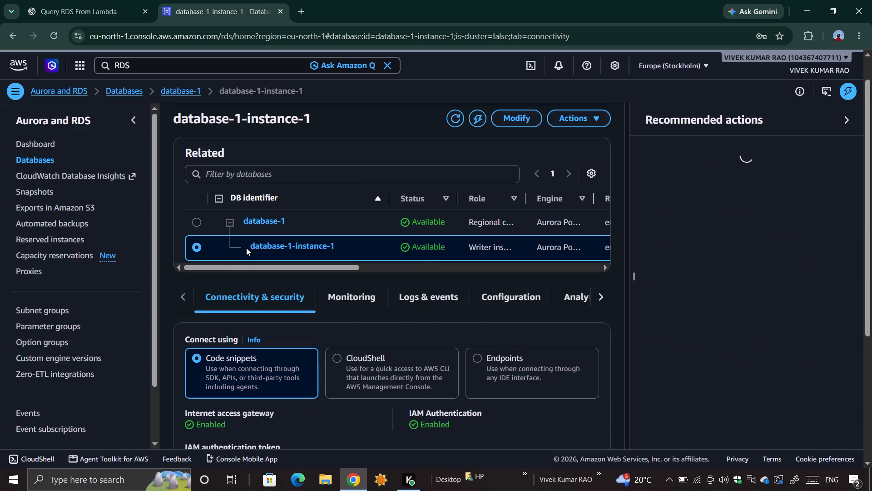
pyautogui.click(189, 224)
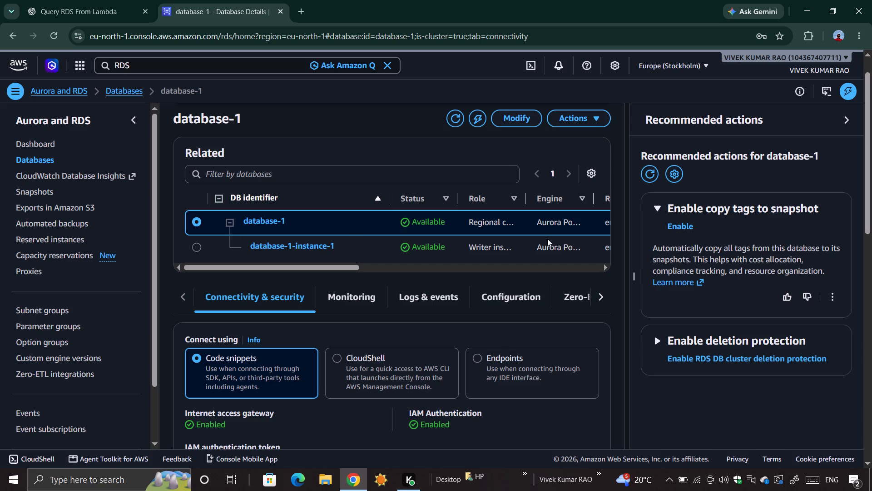
# Check the options of the copy-tags recommendation and expand the Enable deletion protection recommendation to read its details.
pyautogui.click(836, 294)
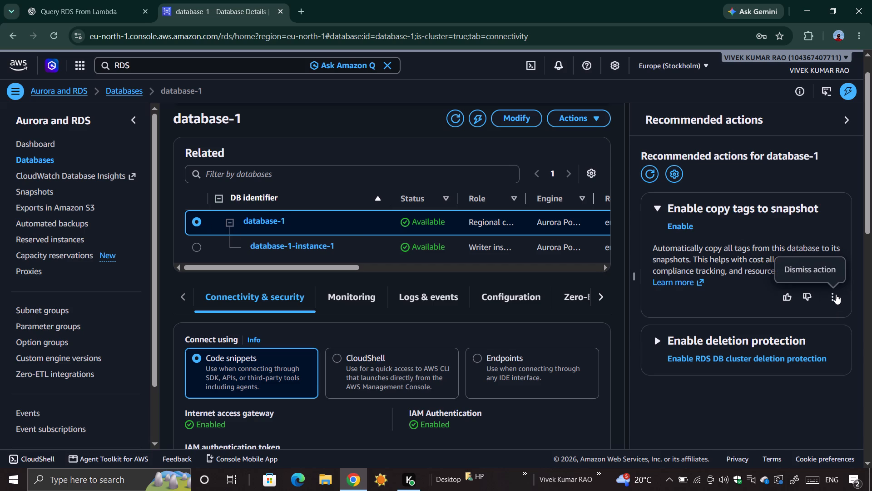
pyautogui.click(268, 218)
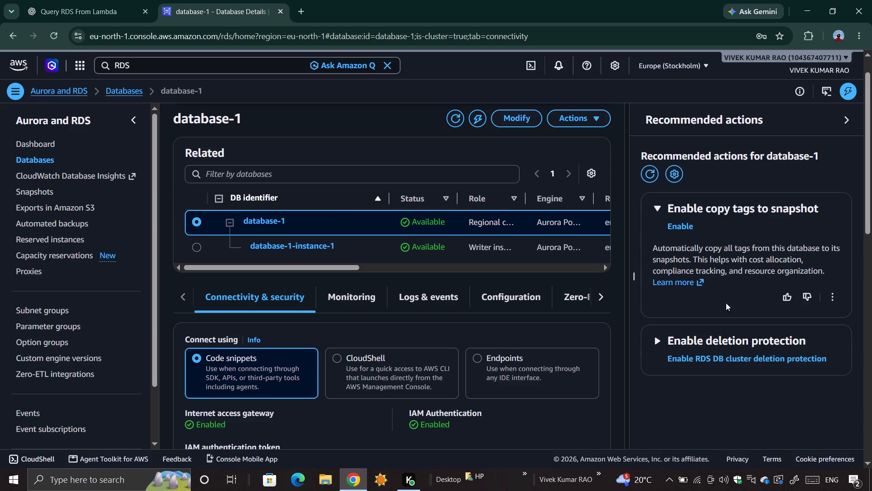
pyautogui.click(674, 342)
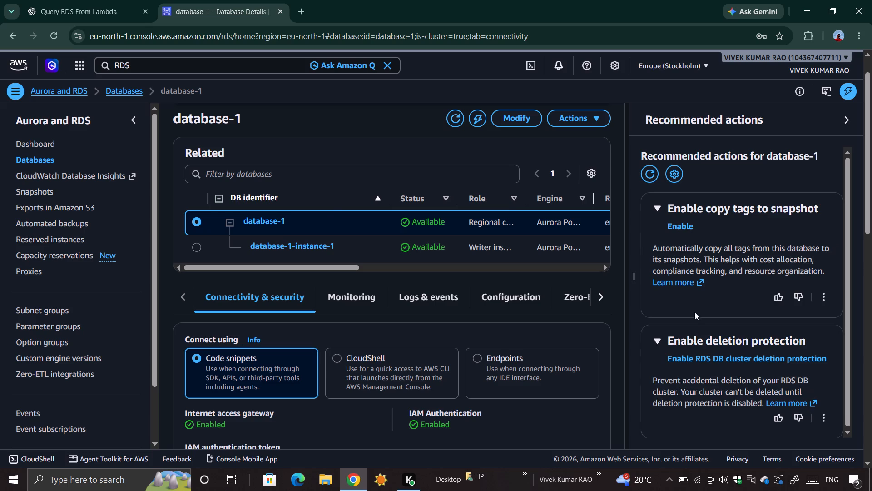
pyautogui.scroll(-1, 696, 326)
pyautogui.scroll(1, 696, 326)
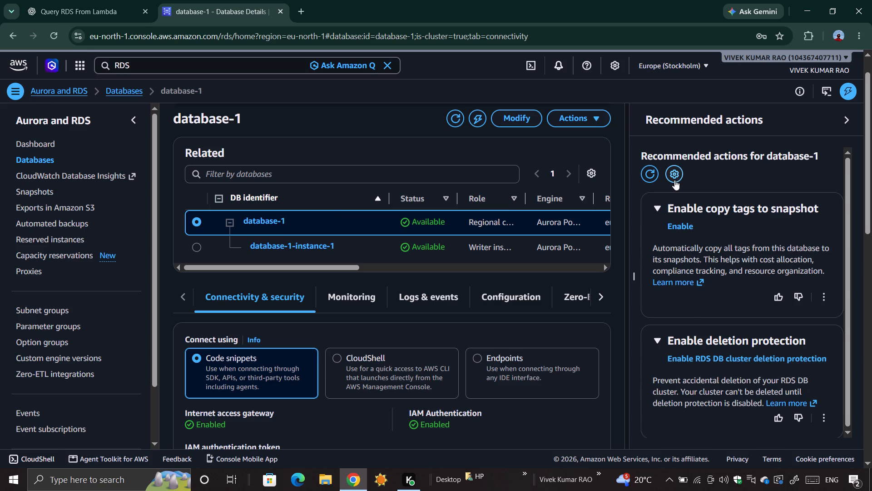
# Review the dismissed recommendations for database-1 in the recommended actions settings and close them.
pyautogui.click(674, 180)
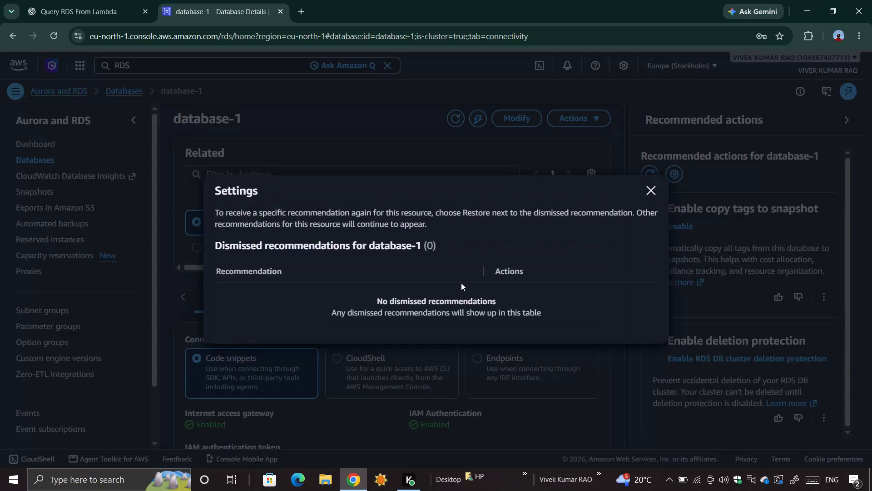
pyautogui.scroll(-1, 406, 281)
pyautogui.click(656, 198)
# Close the dismissed recommendations, look through the Related table's page size and column preferences, and leave them without making changes.
pyautogui.click(649, 190)
pyautogui.hscroll(-5, 334, 231)
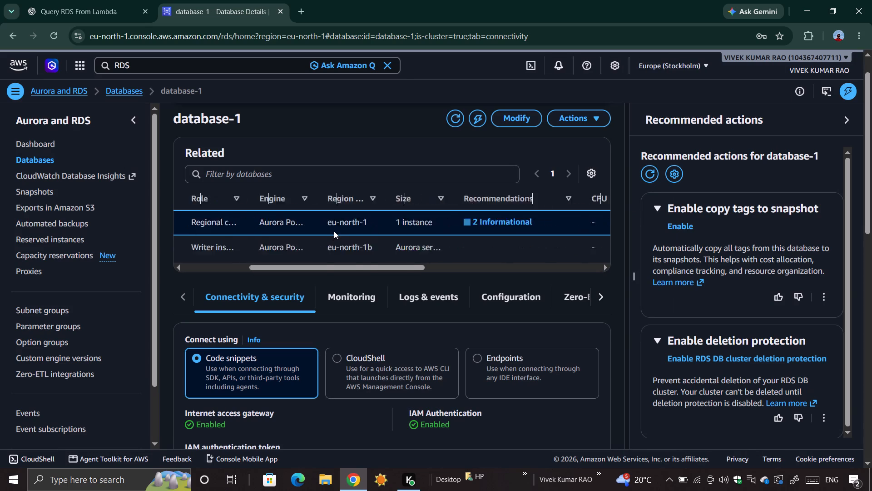
pyautogui.click(592, 179)
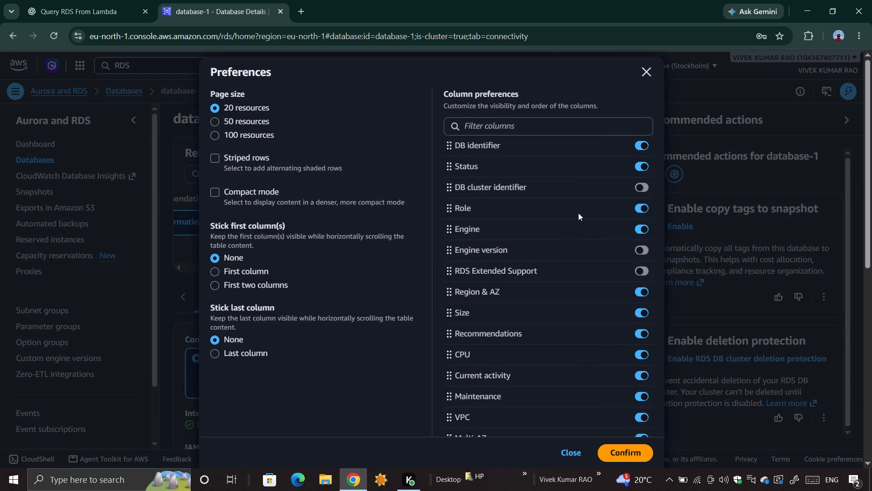
pyautogui.scroll(-1, 592, 287)
pyautogui.scroll(1, 592, 287)
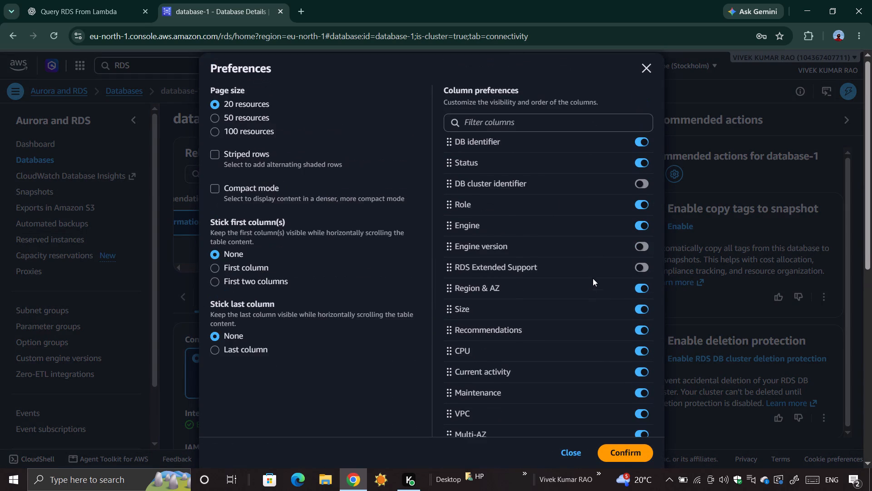
pyautogui.click(645, 63)
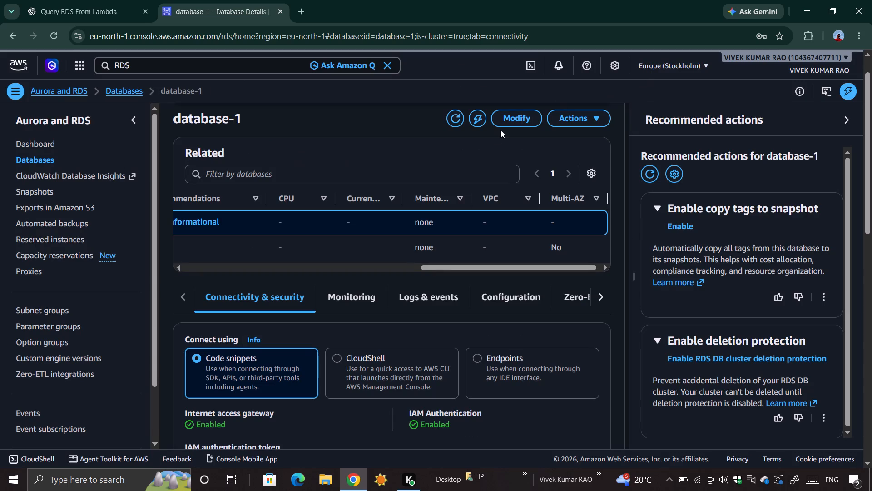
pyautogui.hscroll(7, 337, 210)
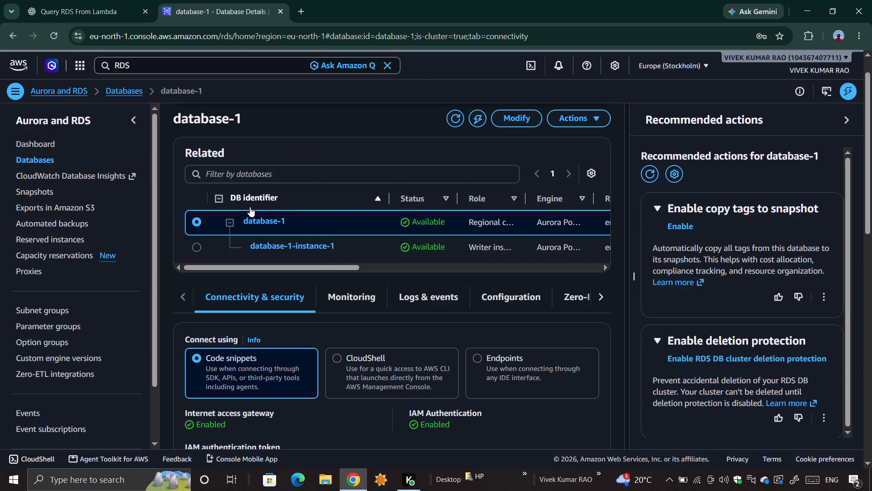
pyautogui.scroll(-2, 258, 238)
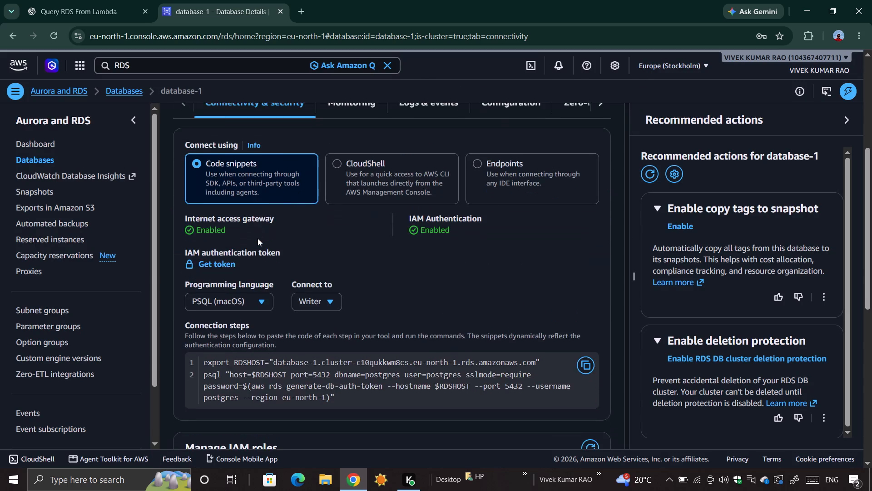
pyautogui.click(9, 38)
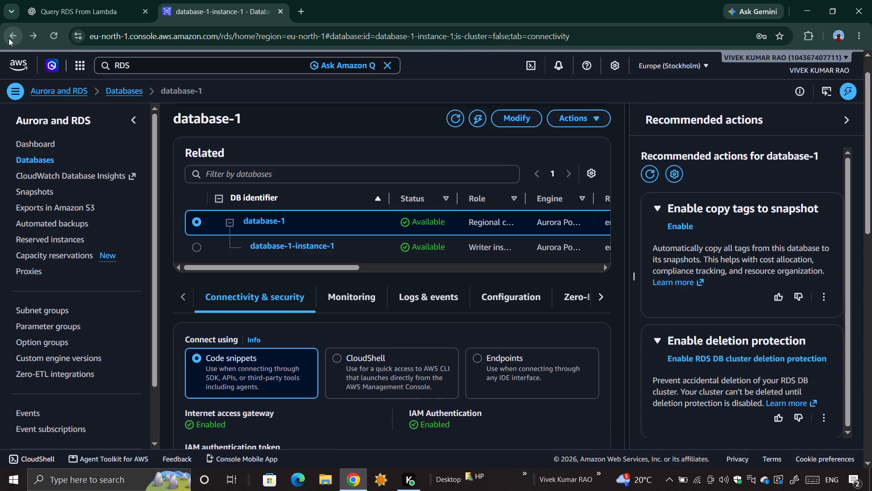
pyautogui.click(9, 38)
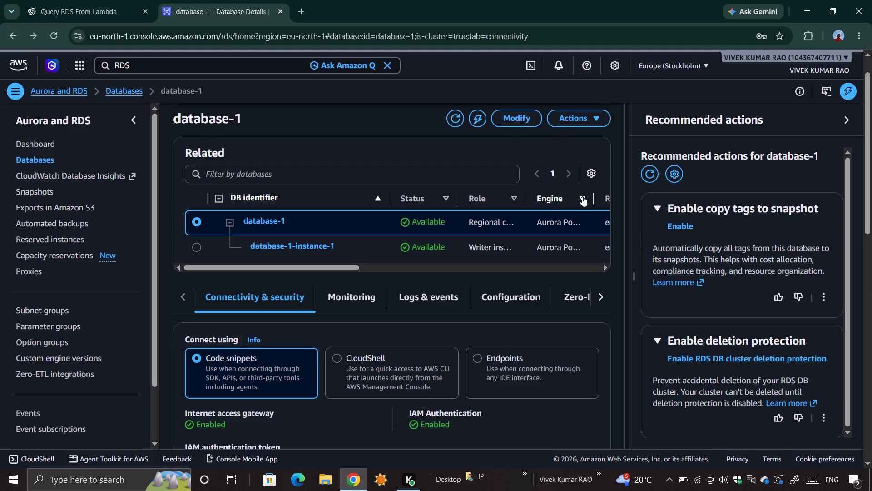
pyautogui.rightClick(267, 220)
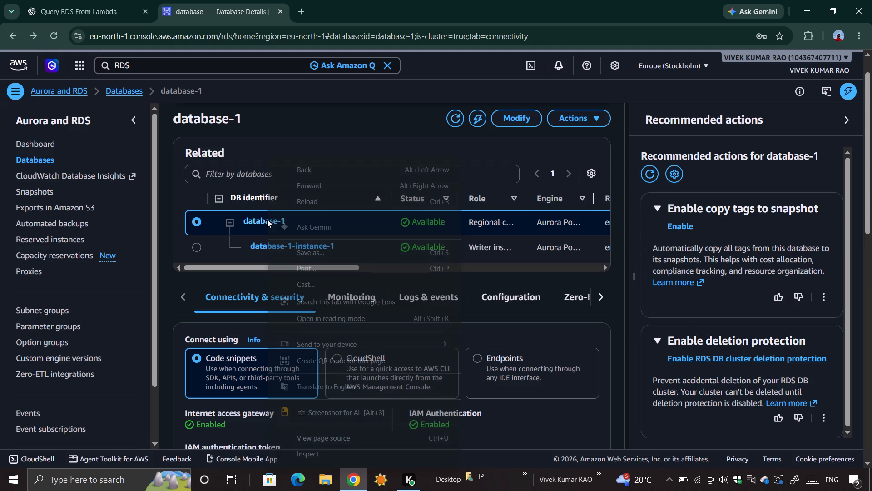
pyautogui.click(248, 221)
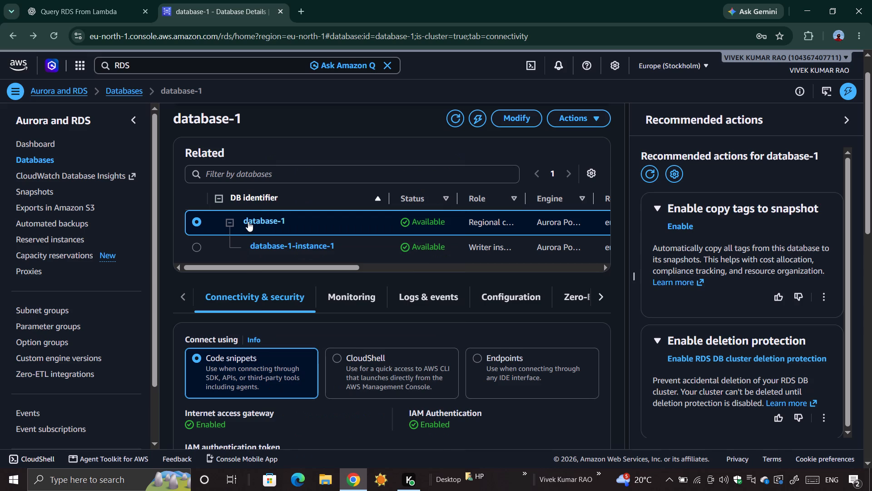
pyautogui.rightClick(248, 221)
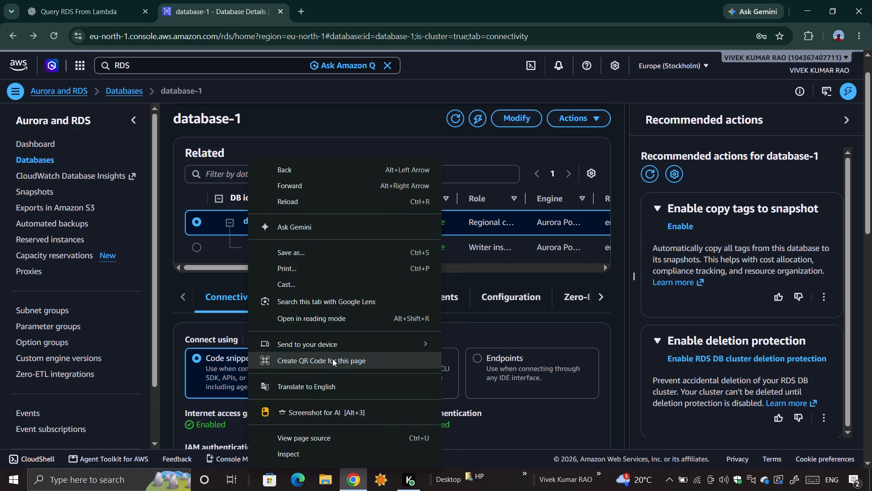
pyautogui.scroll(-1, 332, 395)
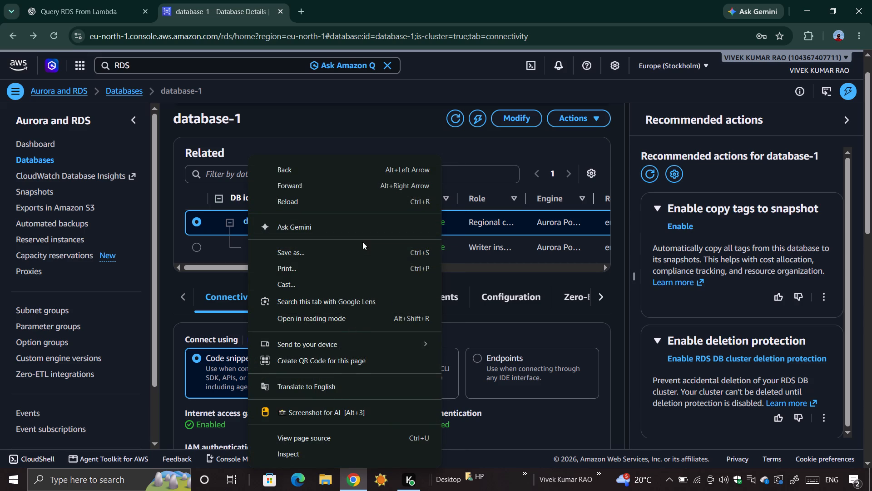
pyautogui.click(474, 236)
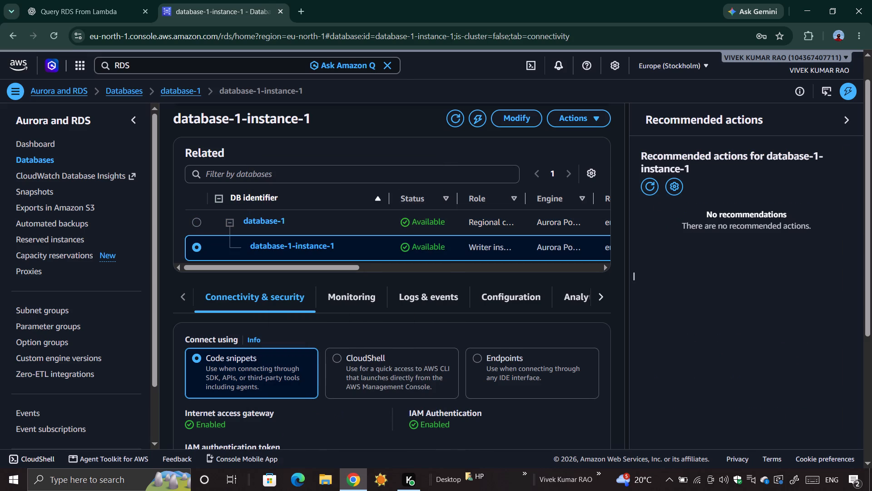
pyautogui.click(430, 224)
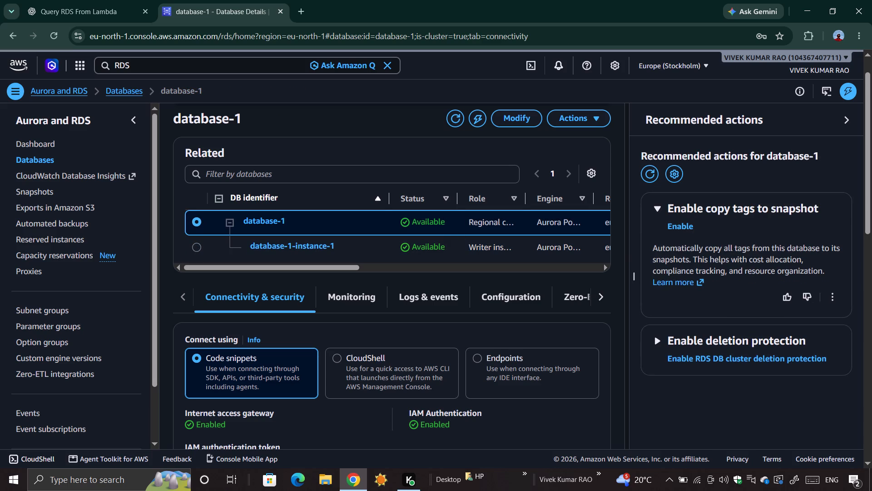
# Open the confirmation for enabling copy tags to snapshot on database-1 and close it without enabling the option.
pyautogui.click(676, 224)
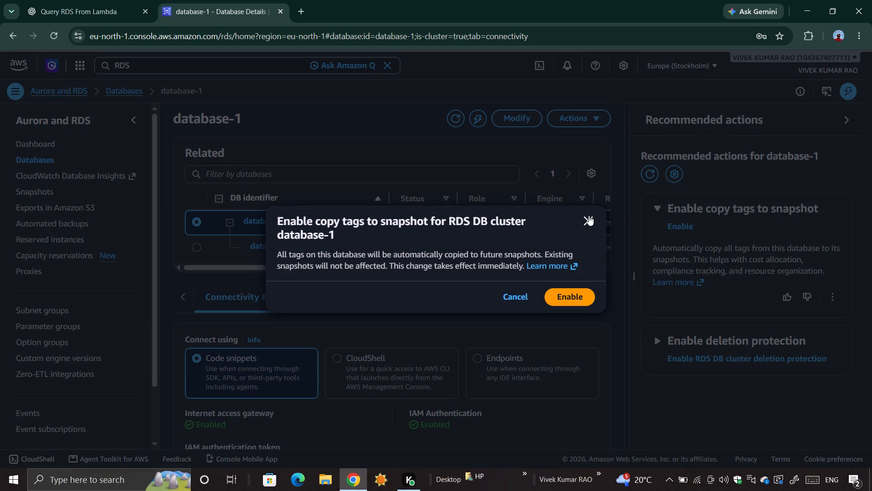
pyautogui.click(589, 215)
# Review the dismissed recommendations for database-1 again in the recommended actions settings and close them.
pyautogui.click(675, 175)
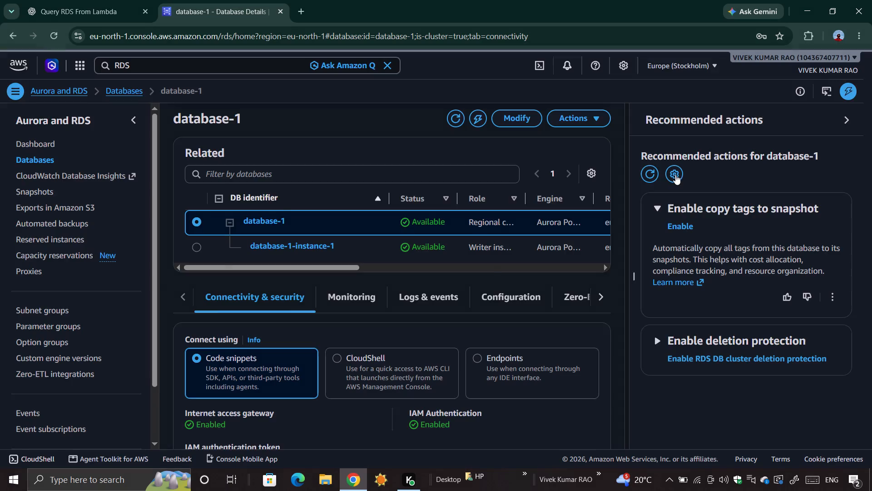
pyautogui.click(377, 271)
pyautogui.moveTo(377, 271); pyautogui.dragTo(515, 267)
pyautogui.click(543, 275)
pyautogui.scroll(-1, 457, 353)
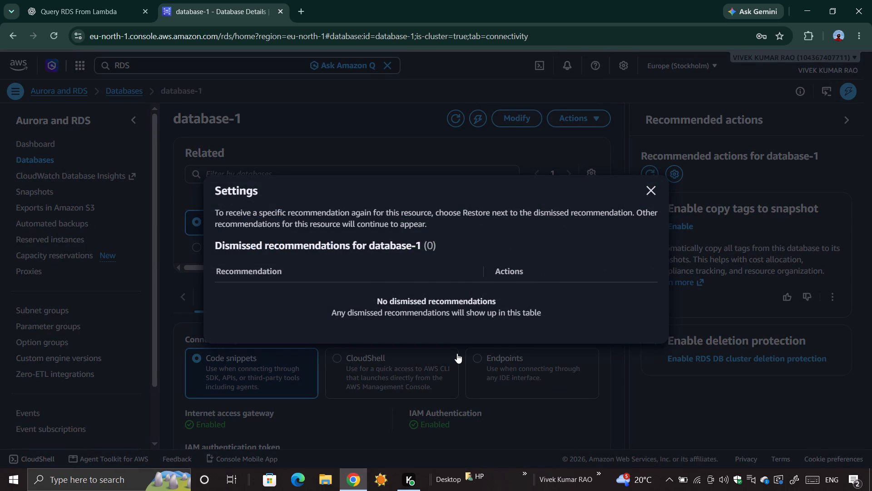
pyautogui.click(652, 197)
# Dismiss the Enable copy tags to snapshot recommendation for database-1, refreshing the recommended actions before and after.
pyautogui.click(654, 180)
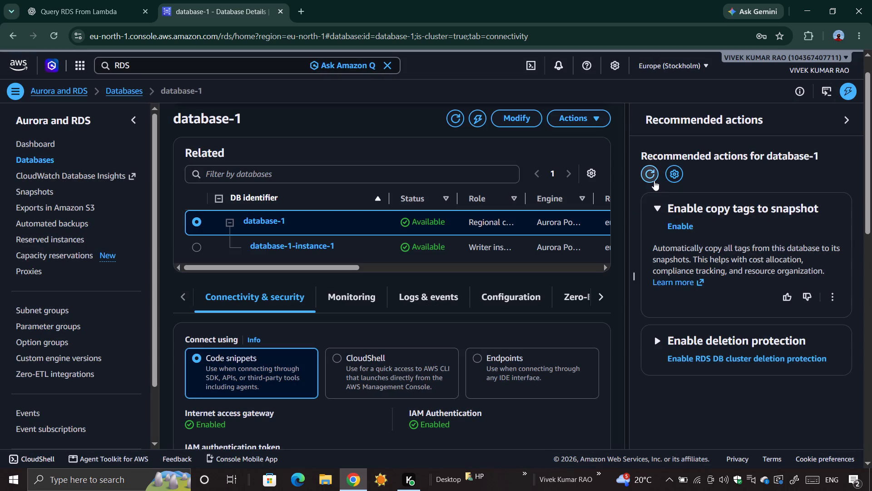
pyautogui.scroll(-1, 775, 210)
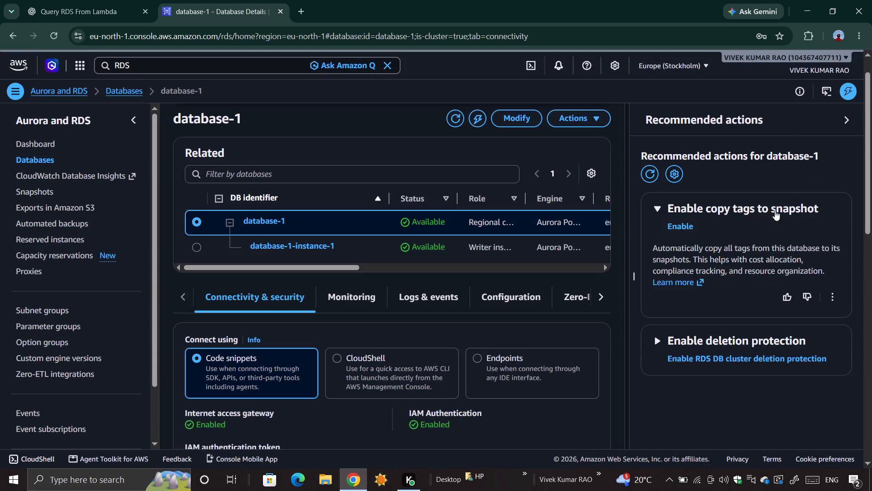
pyautogui.click(834, 305)
pyautogui.click(819, 316)
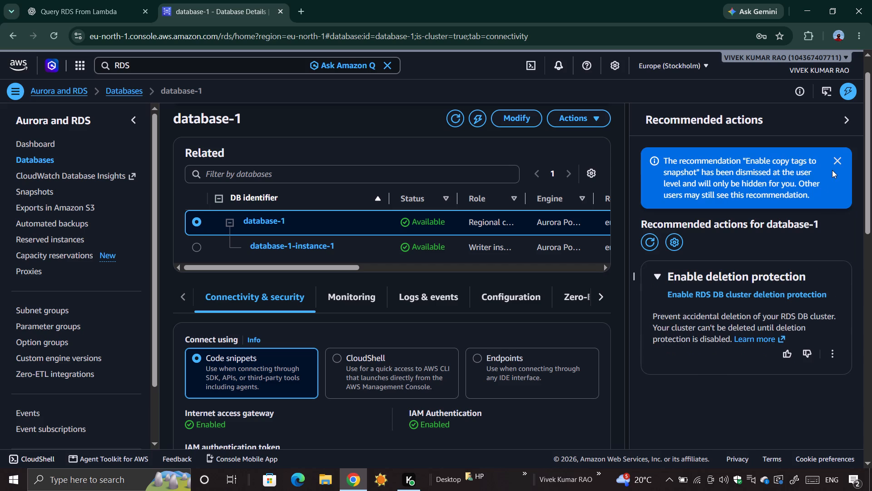
pyautogui.click(653, 242)
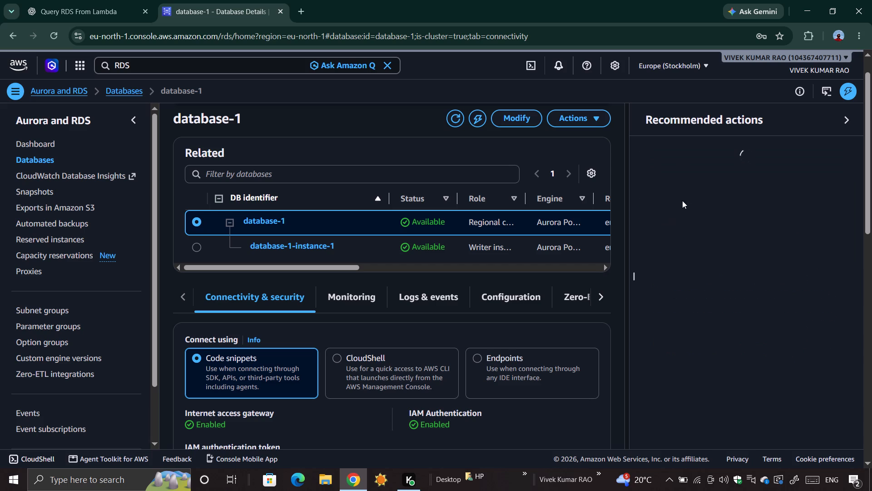
# Hide the recommended actions for database-1 to give the cluster details the full page width.
pyautogui.click(822, 125)
pyautogui.moveTo(822, 125); pyautogui.dragTo(844, 120)
pyautogui.doubleClick(844, 120)
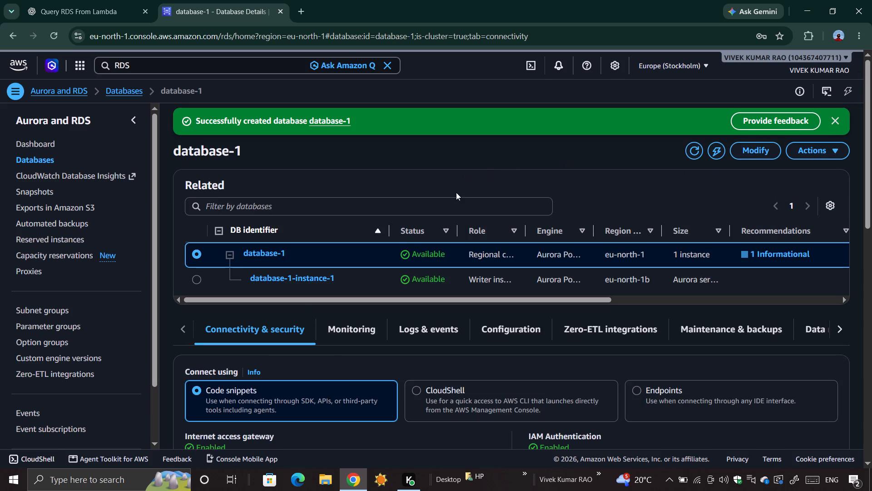
# Check the account's free plan status, including remaining credits and days, and close the account details.
pyautogui.click(815, 68)
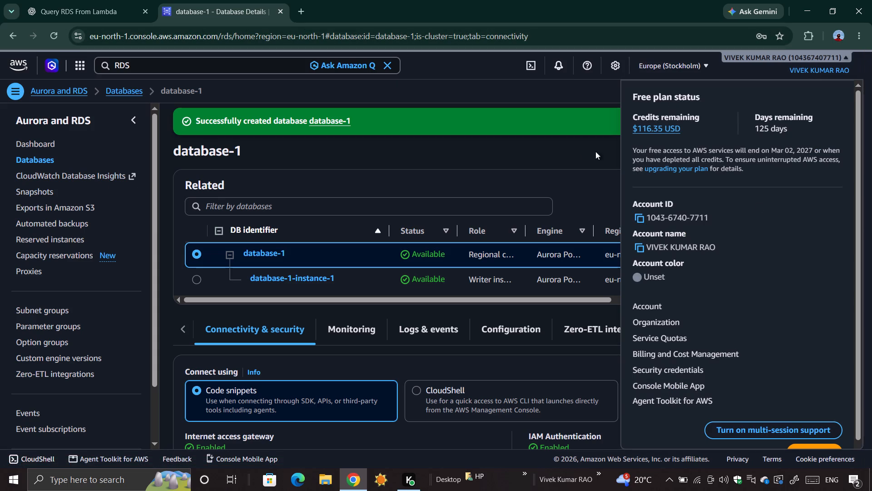
pyautogui.click(579, 154)
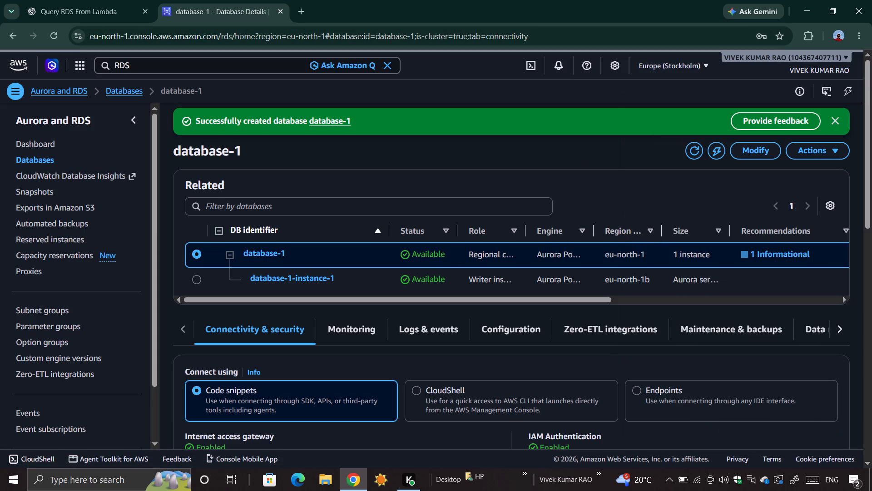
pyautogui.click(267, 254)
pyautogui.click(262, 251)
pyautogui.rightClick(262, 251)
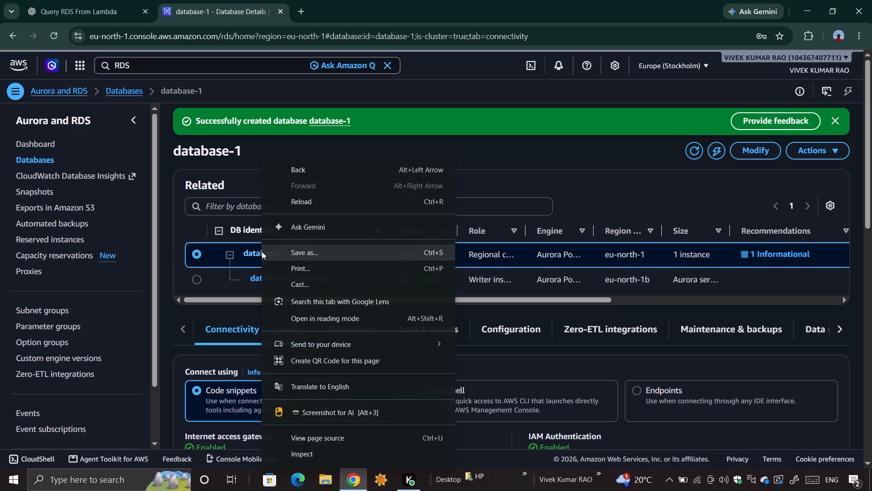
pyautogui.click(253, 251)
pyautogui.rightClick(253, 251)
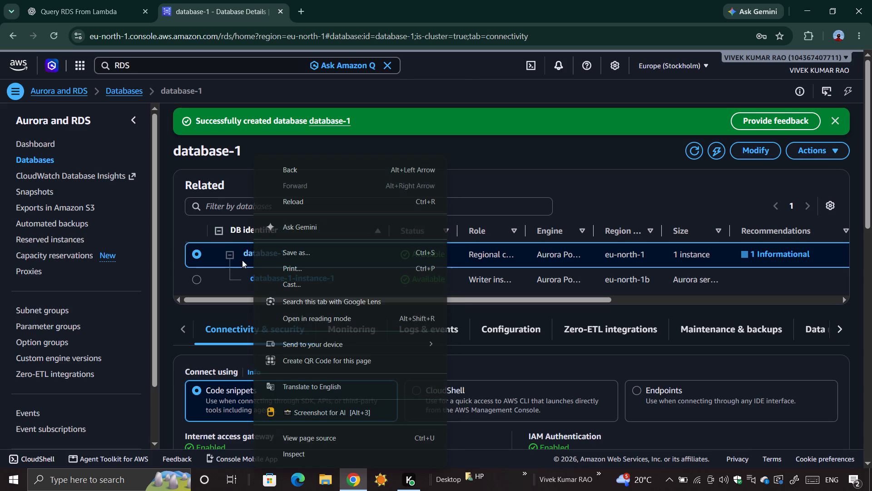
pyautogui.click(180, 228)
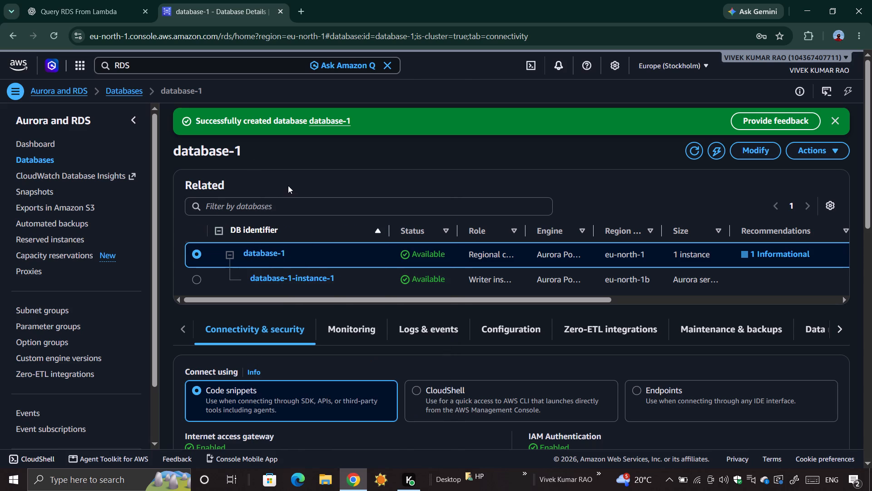
# Open database-1 from the database creation success notification and dismiss the notification.
pyautogui.click(324, 117)
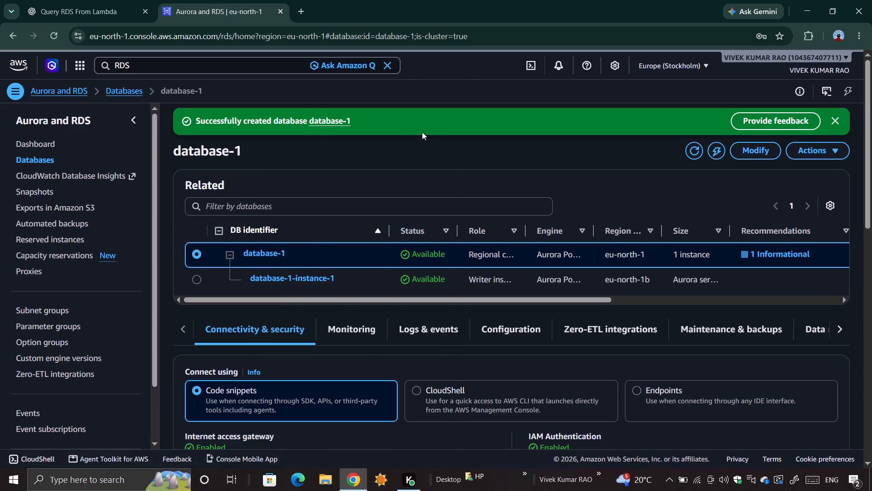
pyautogui.doubleClick(836, 121)
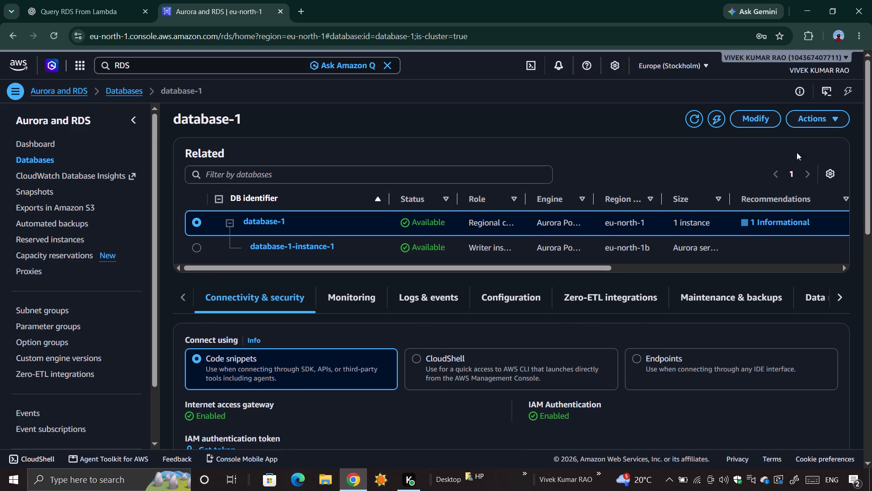
# Look over the database-1 details, sort the Related table by status in ascending order, and highlight the cluster's status text.
pyautogui.scroll(-1, 284, 261)
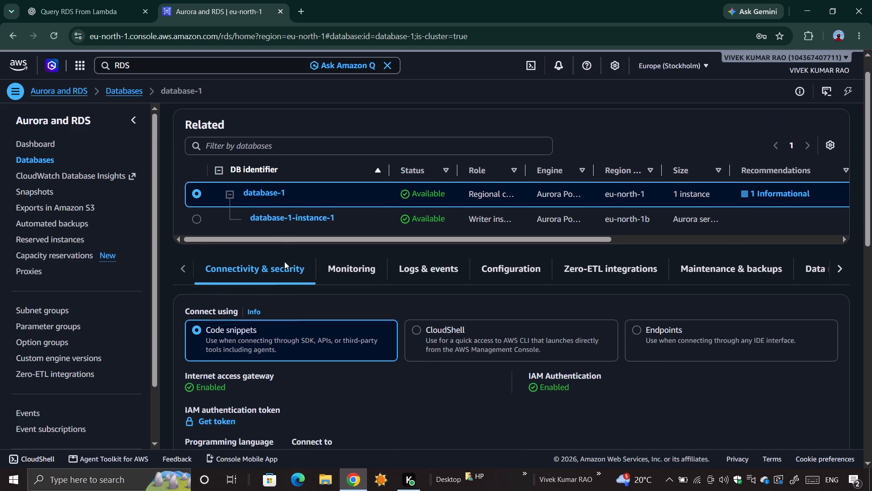
pyautogui.scroll(-11, 284, 261)
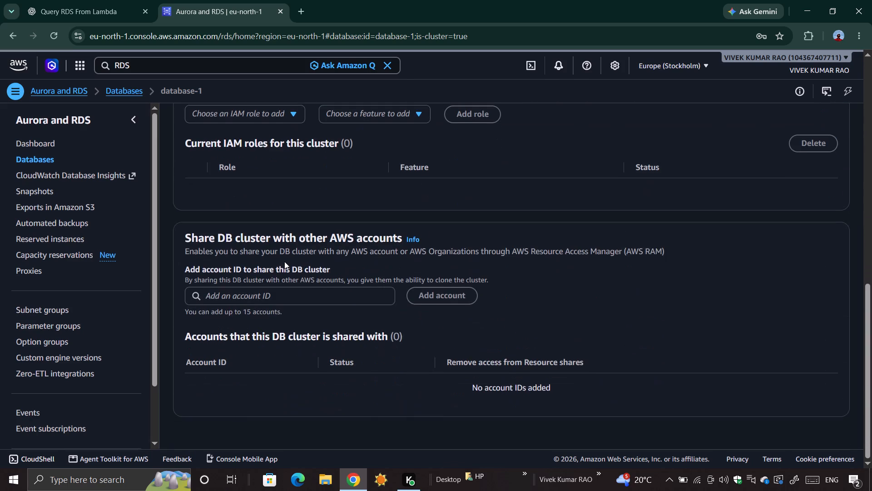
pyautogui.scroll(7, 284, 261)
pyautogui.scroll(-1, 284, 261)
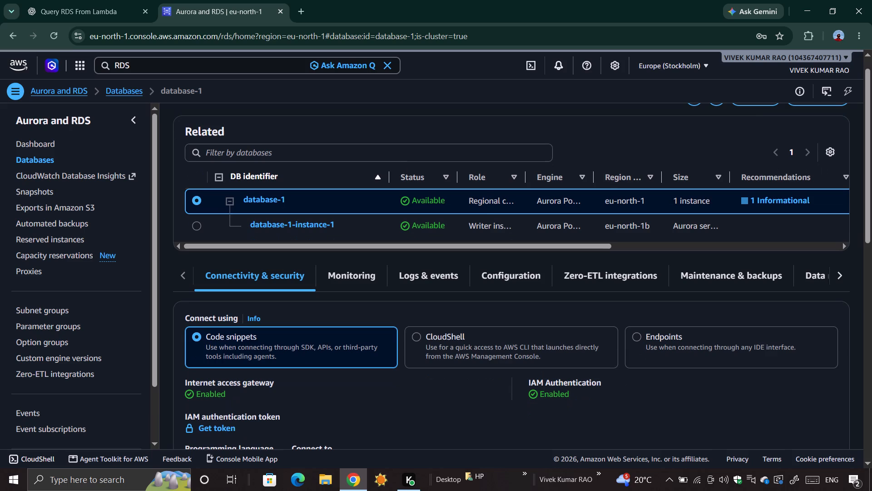
pyautogui.rightClick(425, 198)
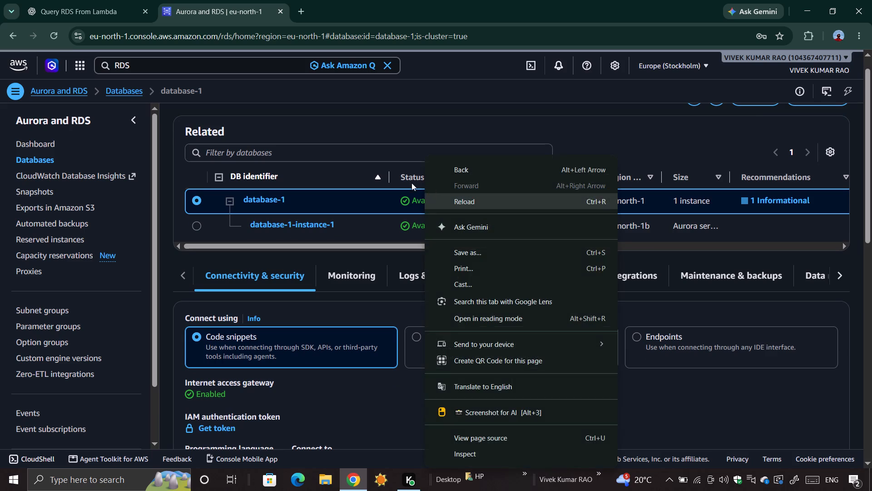
pyautogui.moveTo(406, 182); pyautogui.dragTo(429, 171)
pyautogui.click(429, 171)
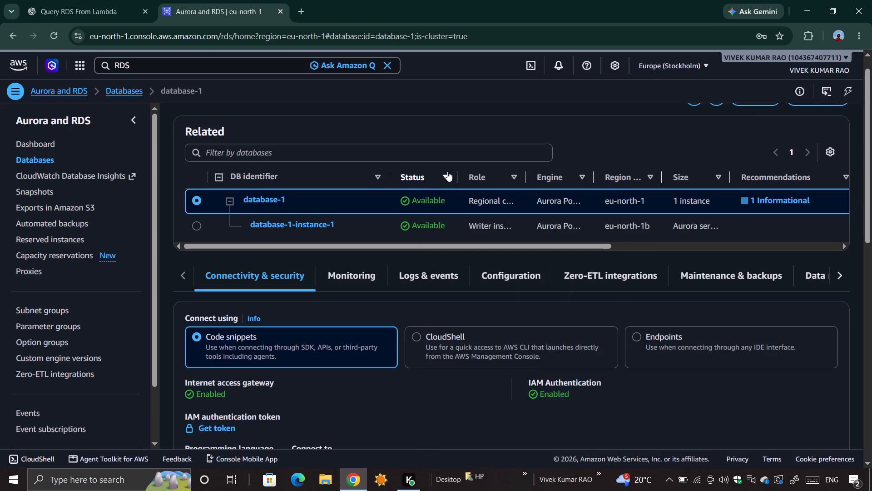
pyautogui.click(447, 171)
pyautogui.doubleClick(422, 204)
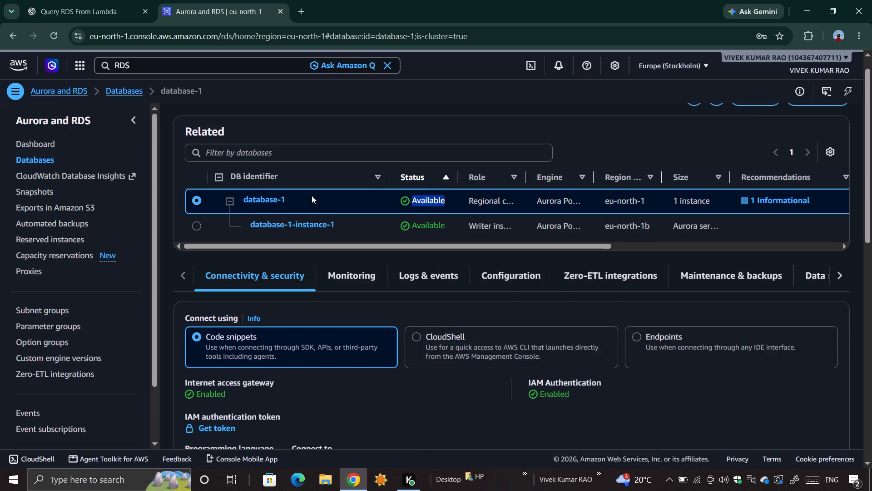
# View the details of the writer instance database-1-instance-1 from the Related table and switch back to the database-1 cluster.
pyautogui.click(312, 195)
pyautogui.click(272, 195)
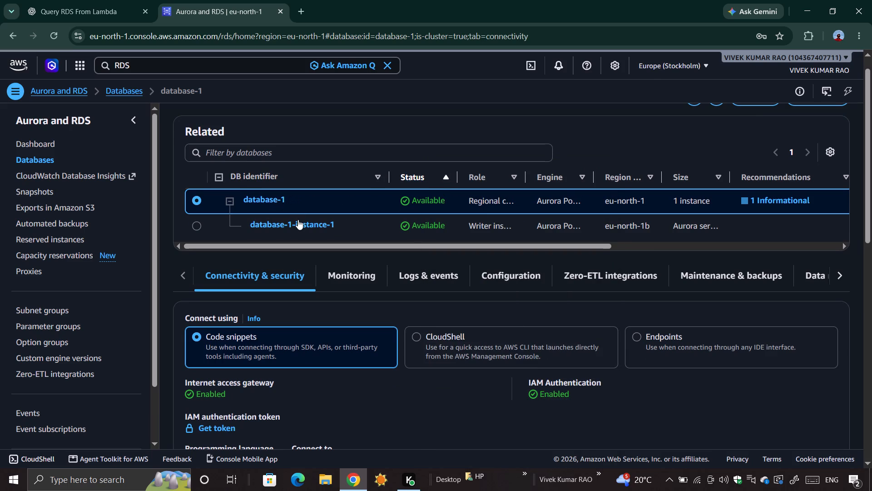
pyautogui.click(298, 220)
pyautogui.rightClick(298, 220)
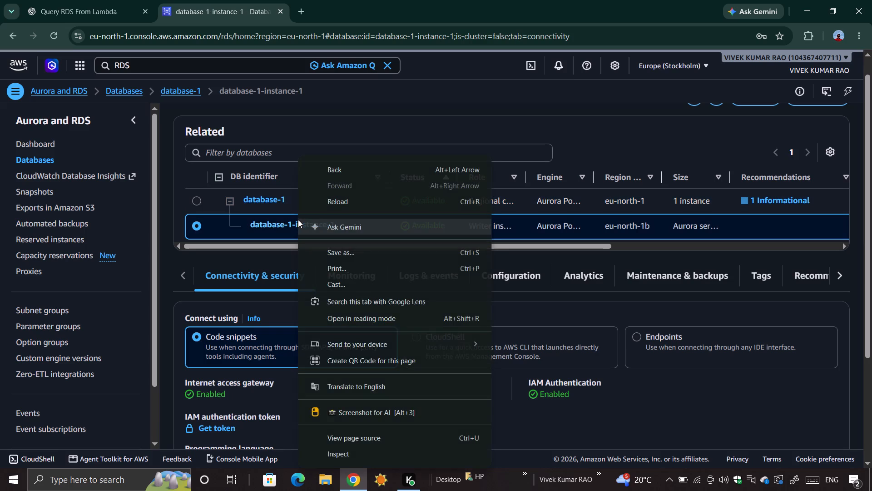
pyautogui.tripleClick(289, 220)
pyautogui.click(289, 220)
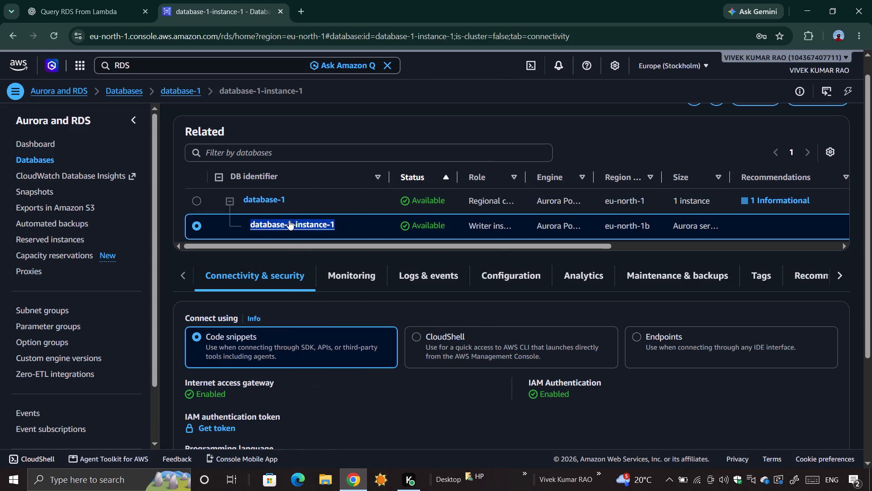
pyautogui.click(289, 220)
pyautogui.rightClick(289, 220)
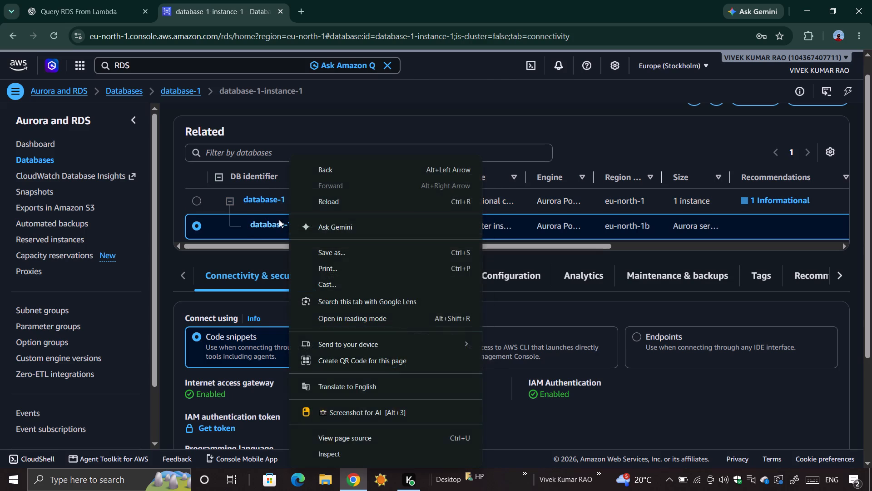
pyautogui.doubleClick(275, 220)
pyautogui.click(194, 199)
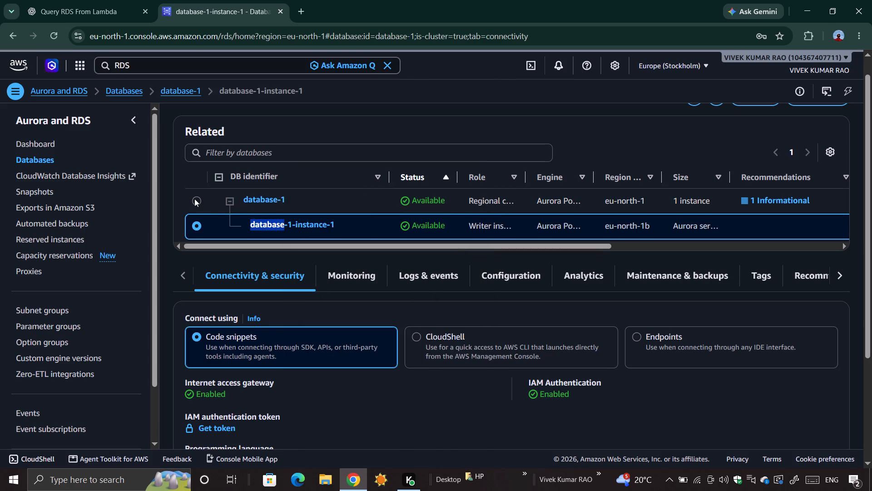
pyautogui.click(265, 147)
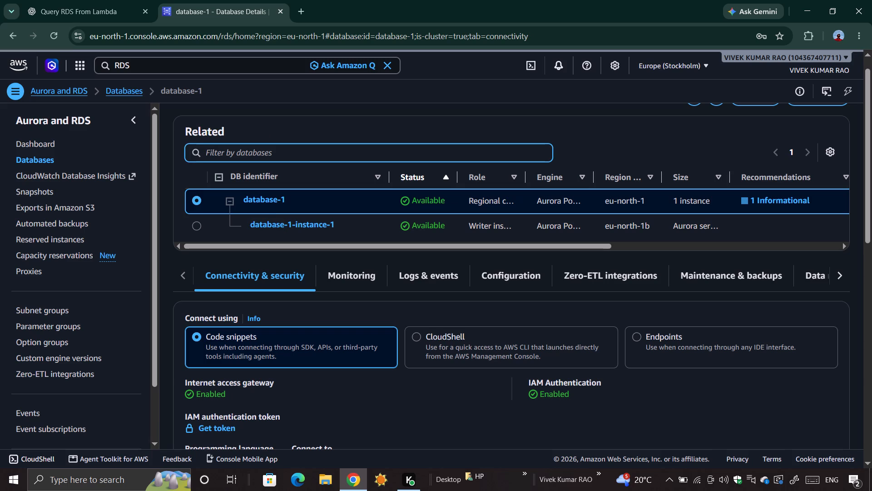
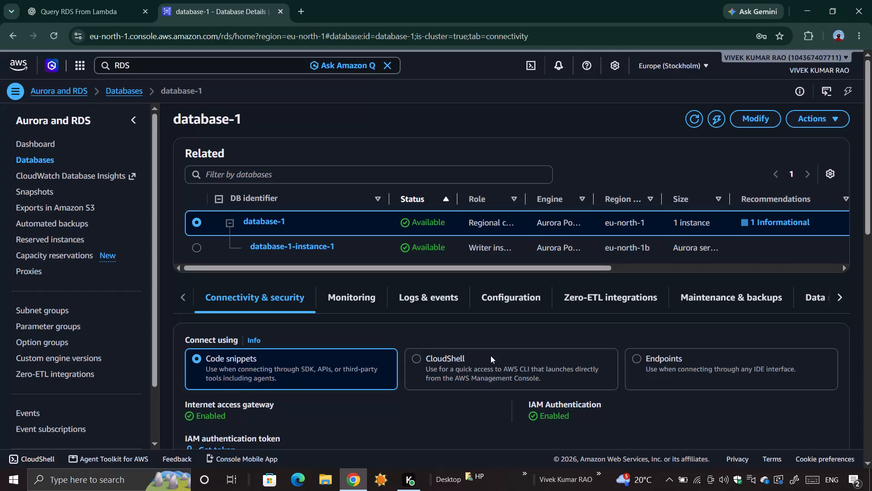
# Compare the CloudShell and code snippets connection options for database-1, and view the code snippets' connection steps.
pyautogui.click(490, 356)
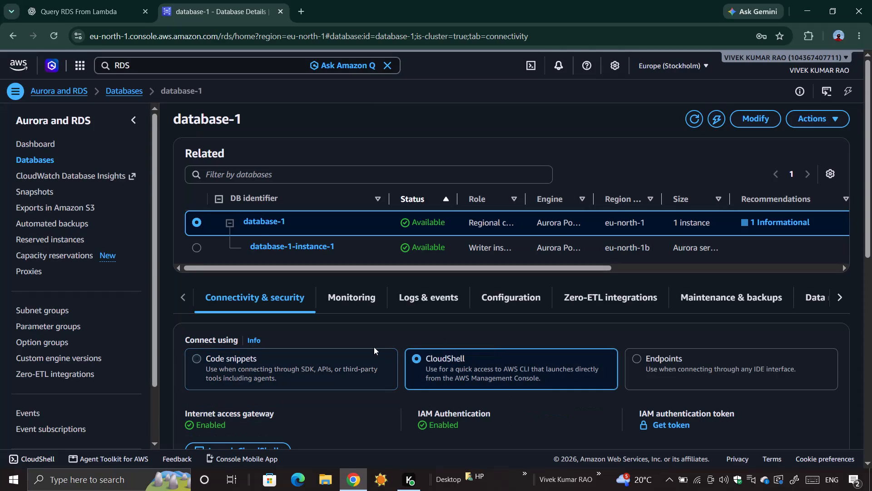
pyautogui.click(286, 365)
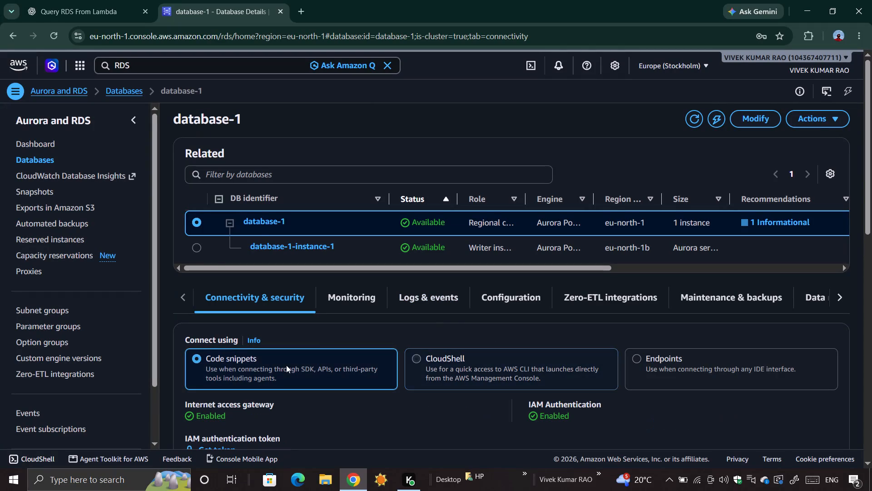
pyautogui.scroll(-2, 381, 304)
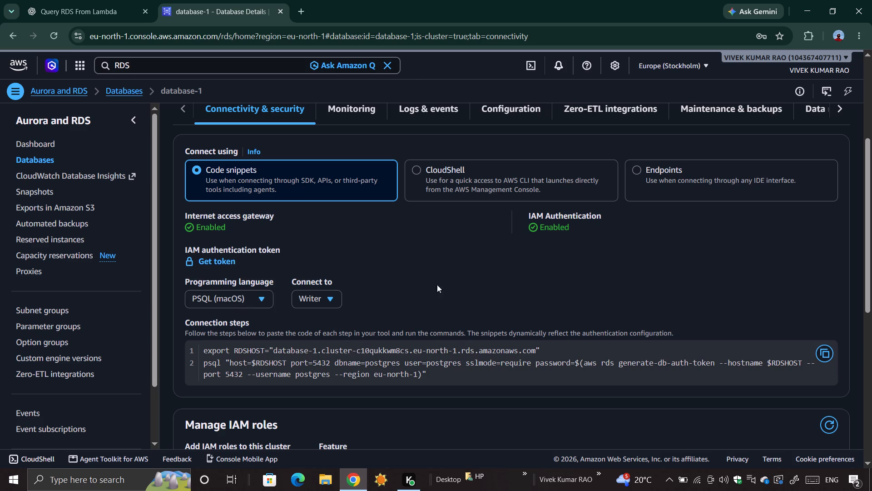
# Show the monitoring metrics of database-1 and look through the other detail sections available for the cluster.
pyautogui.scroll(2, 457, 278)
pyautogui.click(356, 278)
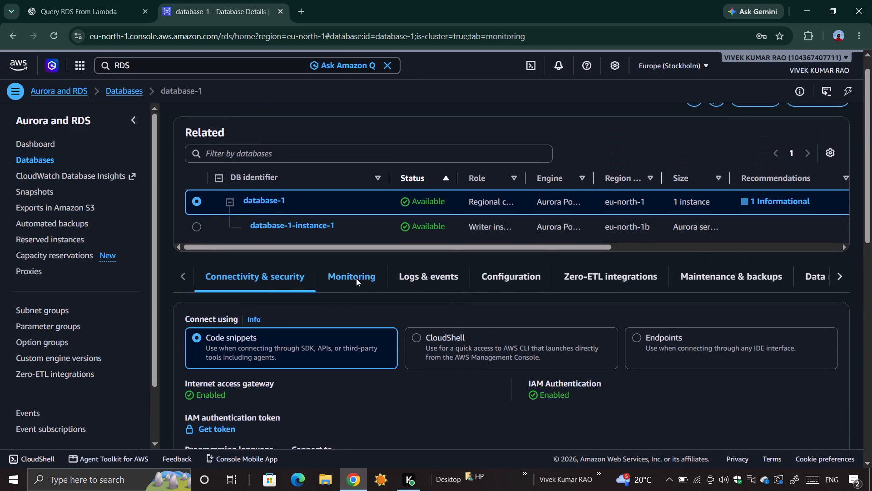
pyautogui.hscroll(-3, 332, 294)
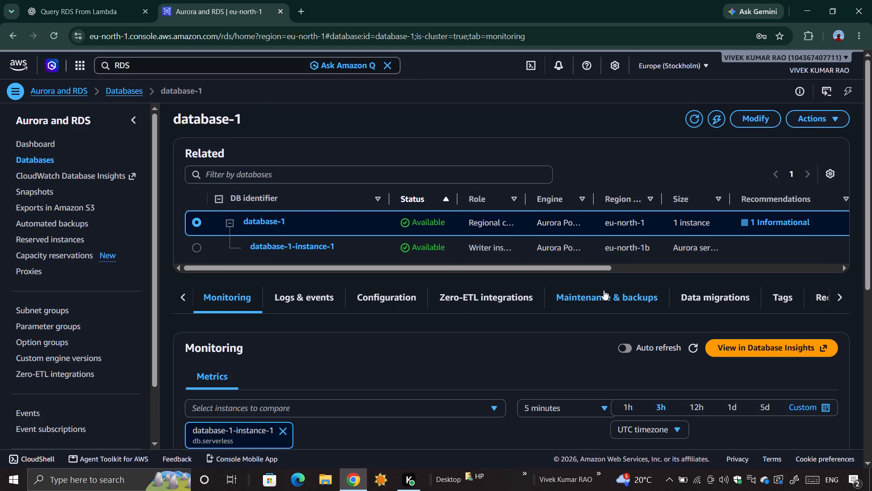
pyautogui.hscroll(-2, 677, 308)
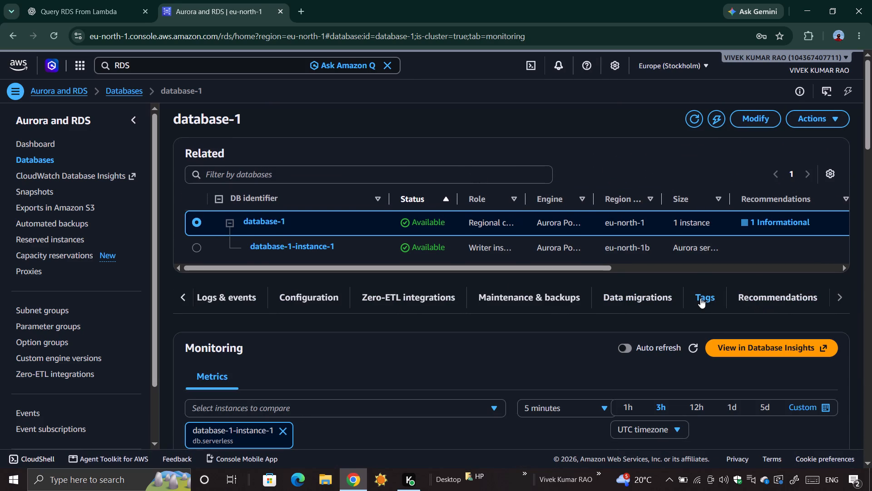
pyautogui.hscroll(3, 597, 292)
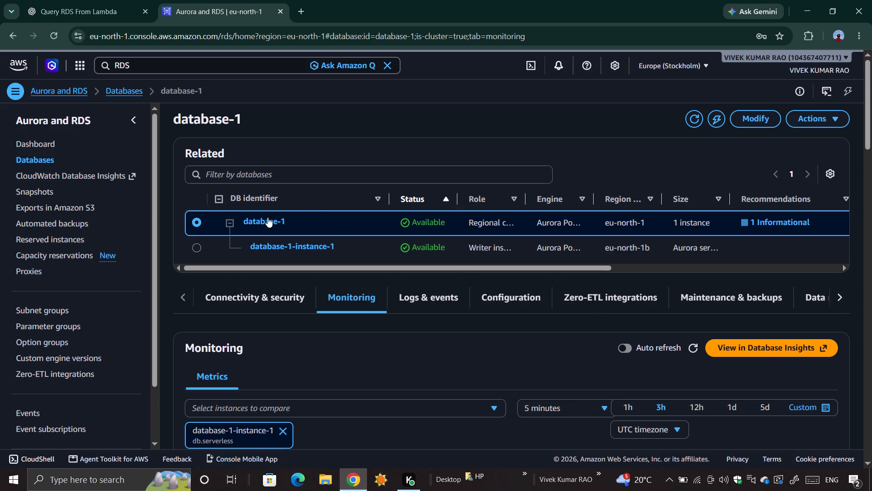
# Reload the database-1 details page.
pyautogui.rightClick(265, 220)
pyautogui.click(265, 220)
pyautogui.rightClick(265, 220)
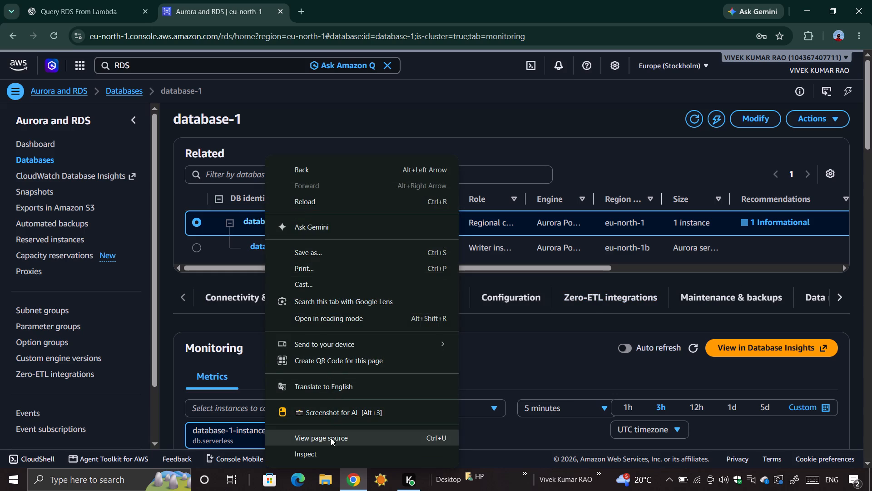
pyautogui.click(350, 205)
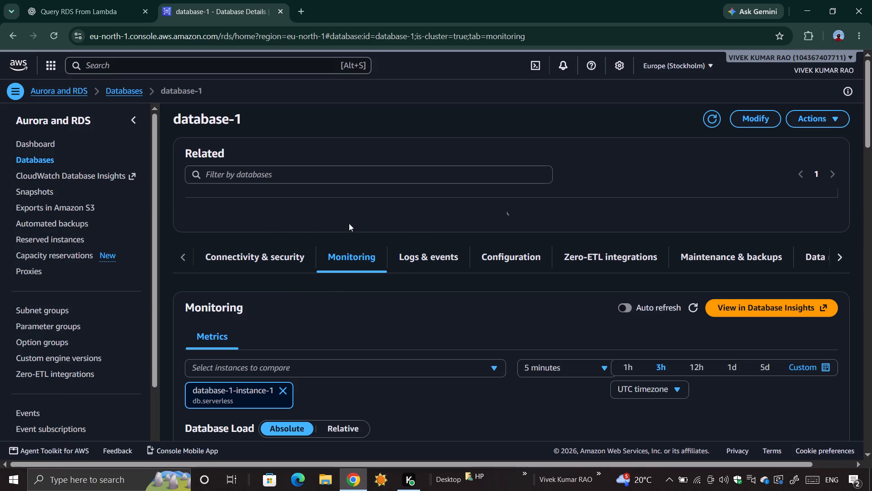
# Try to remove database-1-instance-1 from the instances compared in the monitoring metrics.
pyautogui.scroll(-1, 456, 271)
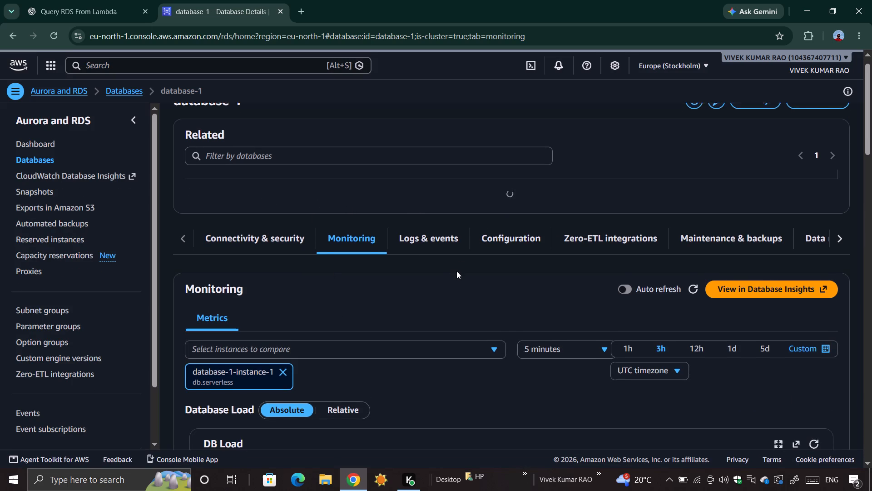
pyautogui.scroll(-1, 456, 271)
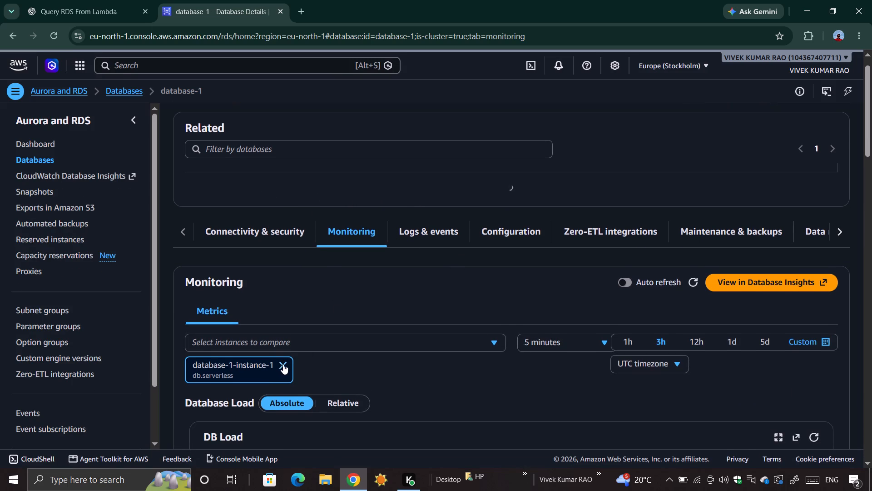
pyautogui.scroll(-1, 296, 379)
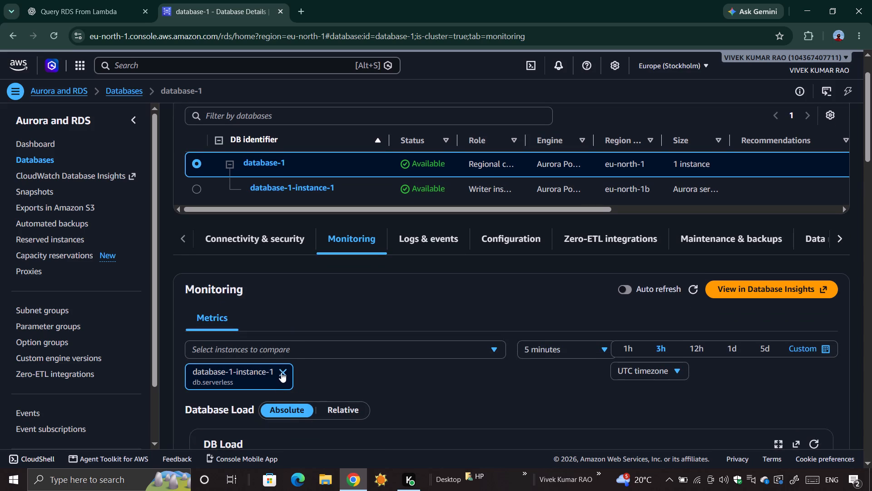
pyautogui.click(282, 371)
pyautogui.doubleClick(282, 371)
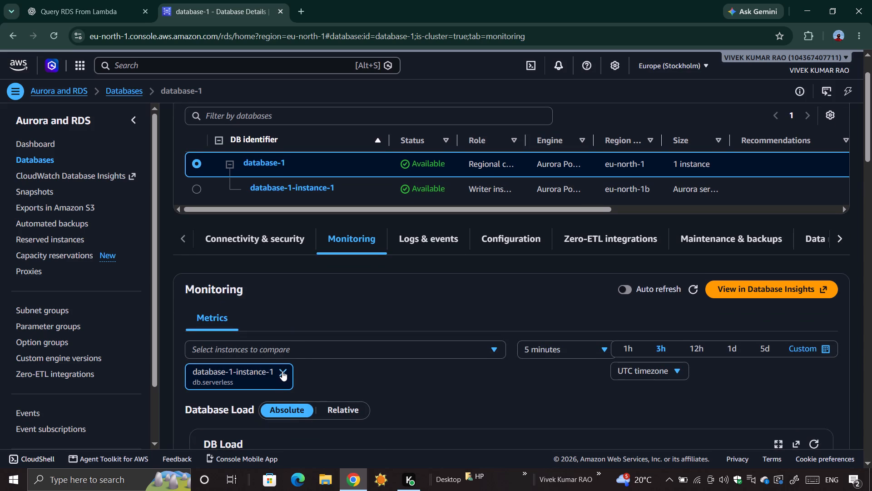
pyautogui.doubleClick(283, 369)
# View the monitoring data in Database Insights, reload that page, and close it to return to database-1.
pyautogui.scroll(2, 290, 343)
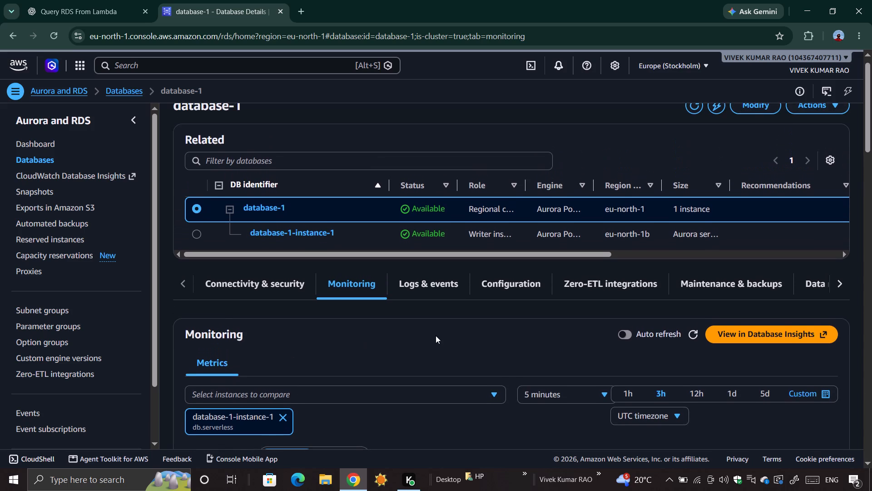
pyautogui.scroll(-2, 679, 385)
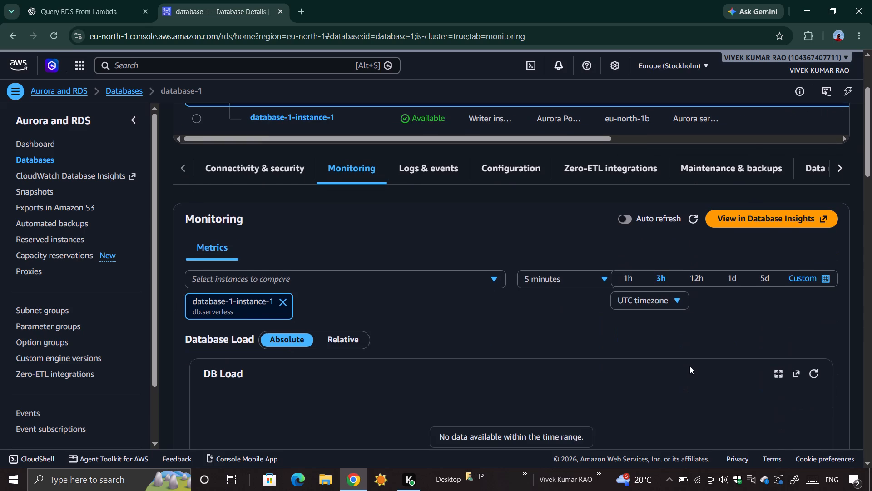
pyautogui.scroll(1, 748, 272)
pyautogui.click(778, 252)
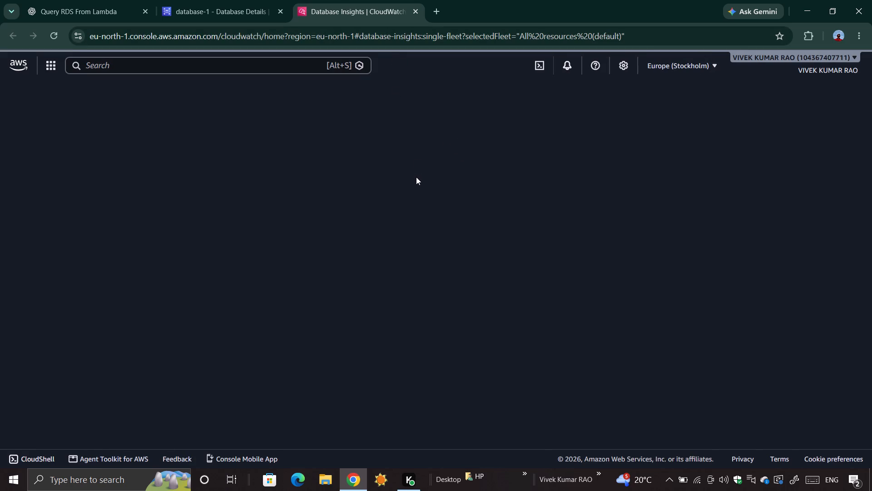
pyautogui.scroll(-1, 425, 166)
pyautogui.scroll(1, 425, 166)
pyautogui.click(52, 40)
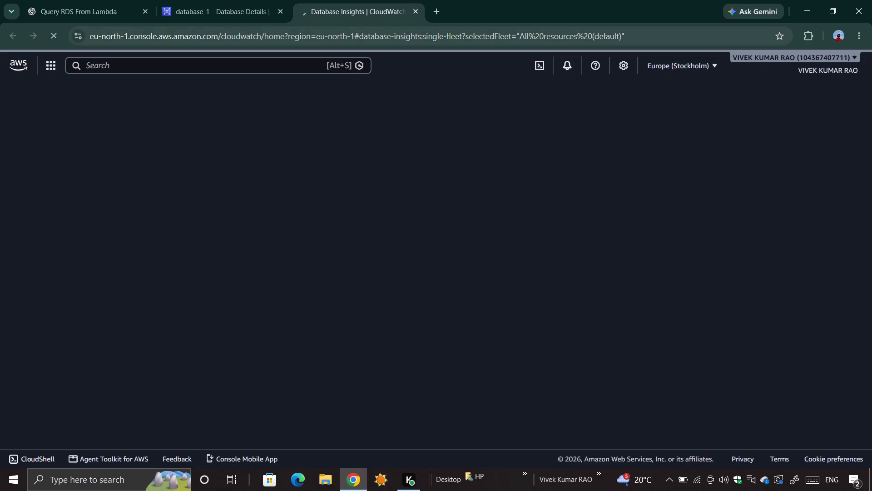
pyautogui.click(415, 15)
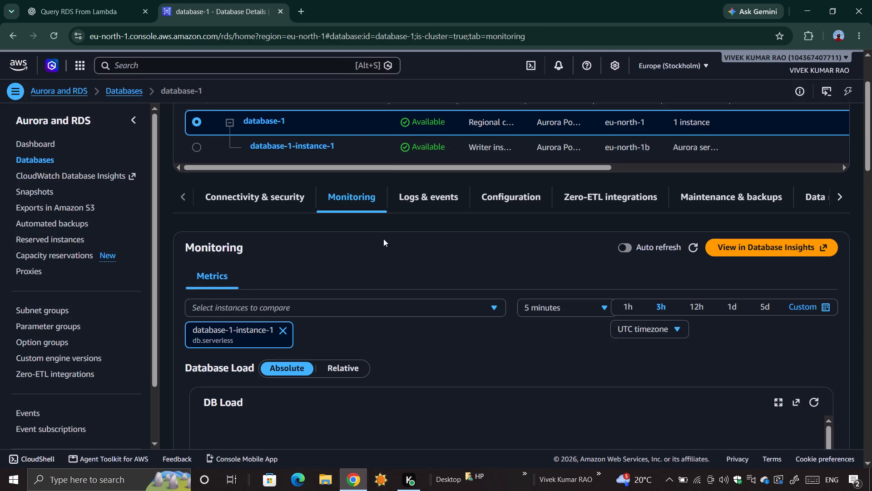
# Examine the status, recommendations, CPU and connection columns for database-1 and its instance in the Related table.
pyautogui.click(358, 130)
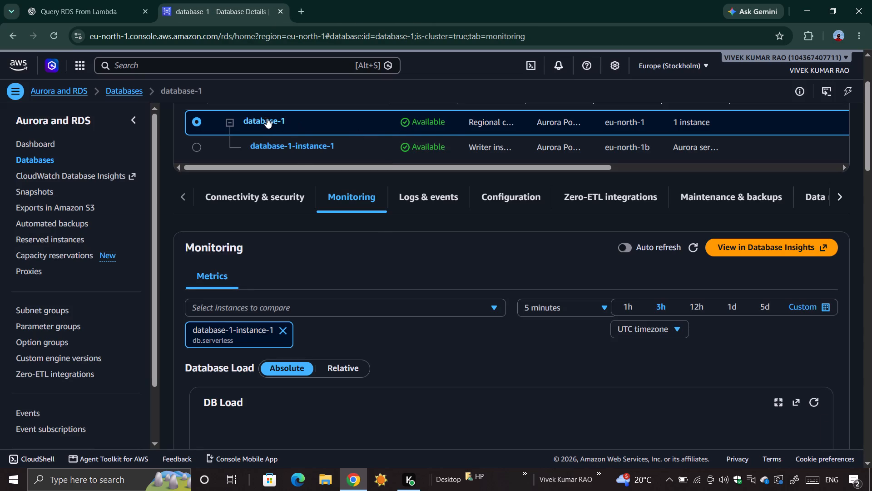
pyautogui.rightClick(265, 118)
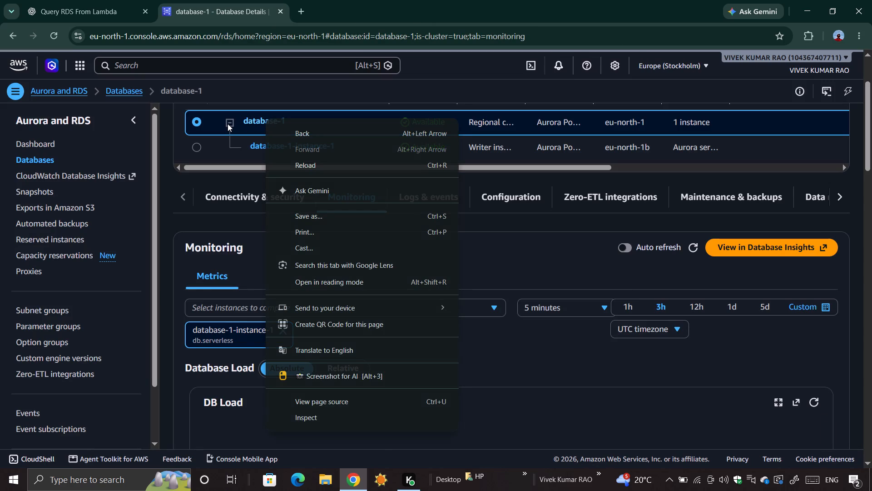
pyautogui.tripleClick(228, 124)
pyautogui.click(228, 124)
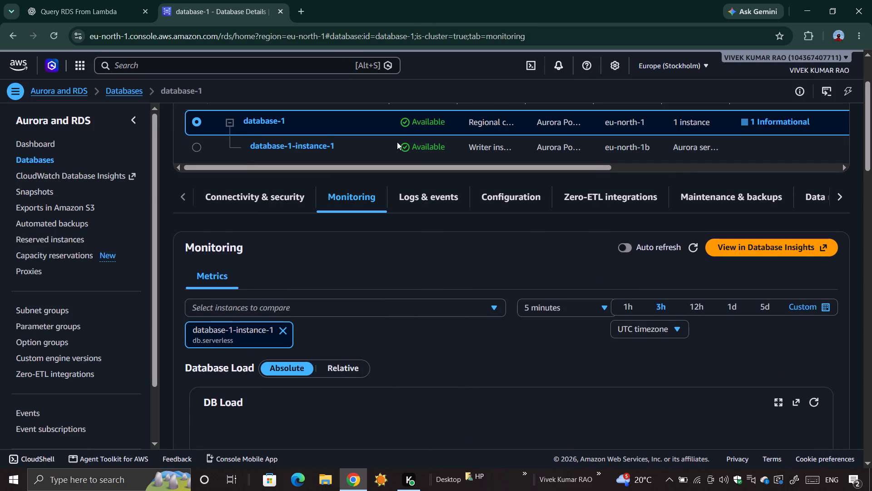
pyautogui.hscroll(-7, 397, 142)
pyautogui.click(388, 122)
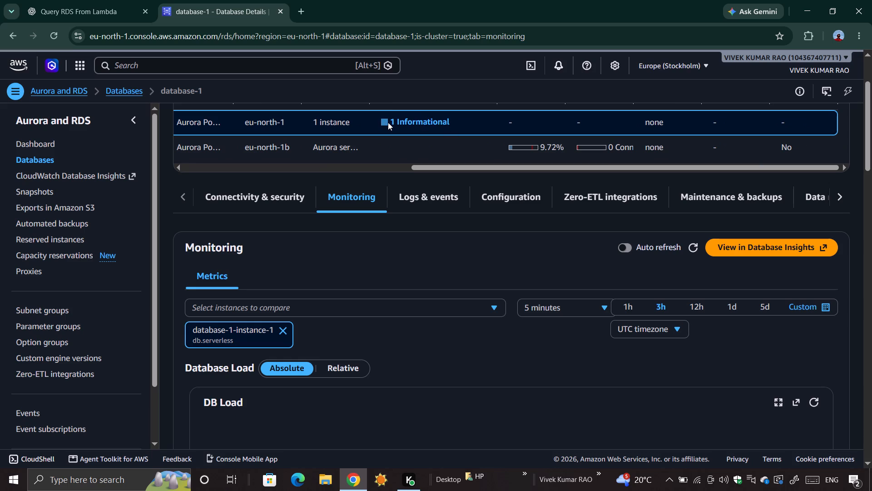
pyautogui.scroll(3, 330, 125)
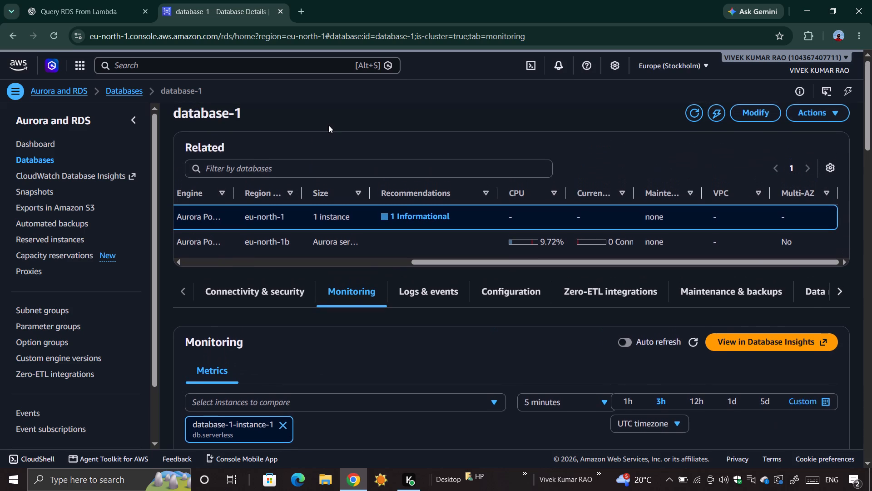
pyautogui.scroll(1, 595, 167)
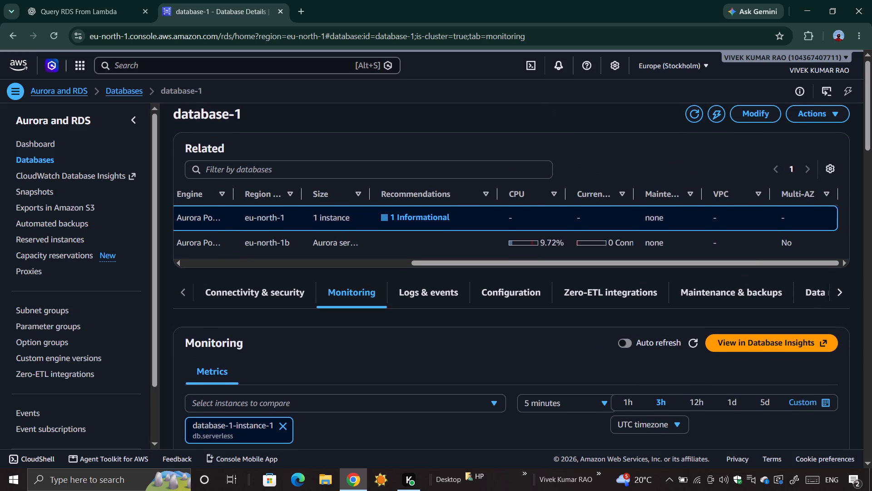
# Sort the Related table by region in descending order, and re-sort it by size in ascending order.
pyautogui.hscroll(1, 283, 222)
pyautogui.click(316, 200)
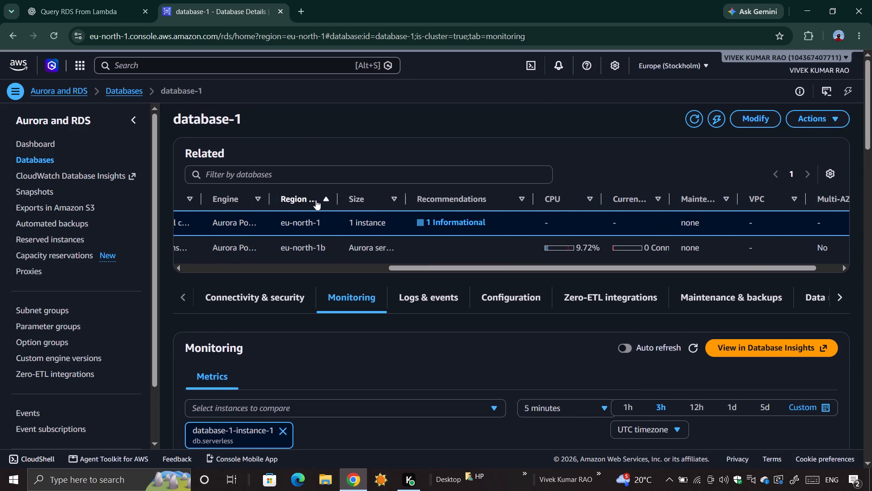
pyautogui.click(316, 200)
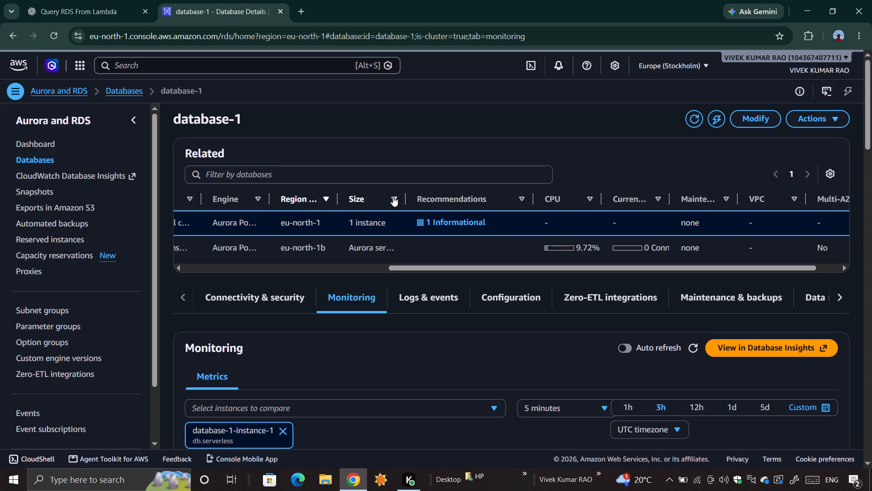
pyautogui.click(393, 196)
pyautogui.hscroll(7, 377, 200)
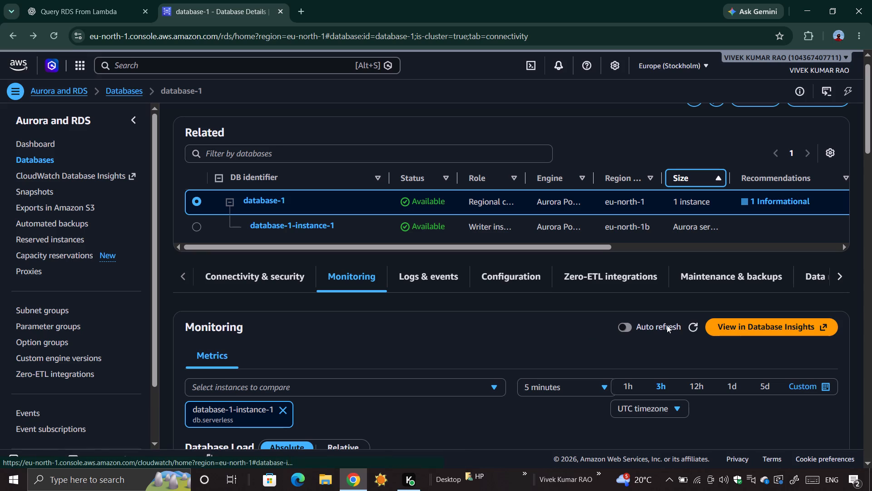
# Search Windows for Snipping Tool and open it over the database-1 page.
pyautogui.press('Print')
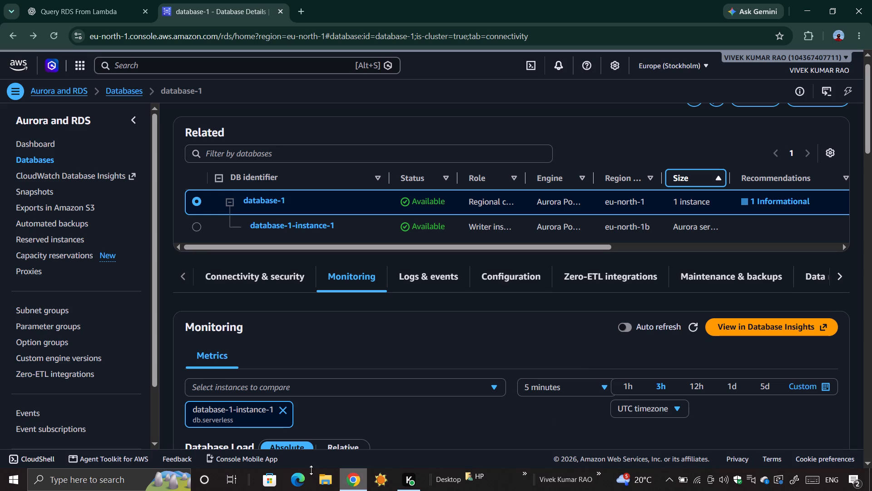
pyautogui.click(81, 486)
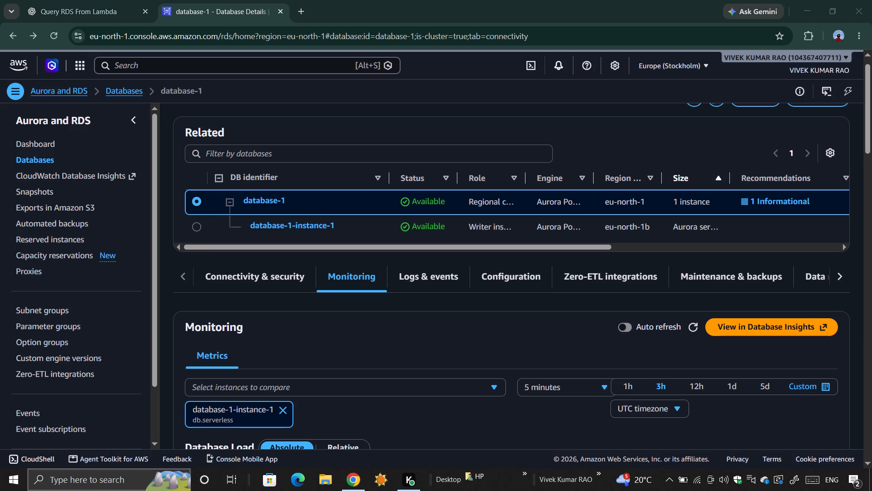
pyautogui.press('s')
pyautogui.doubleClick(74, 481)
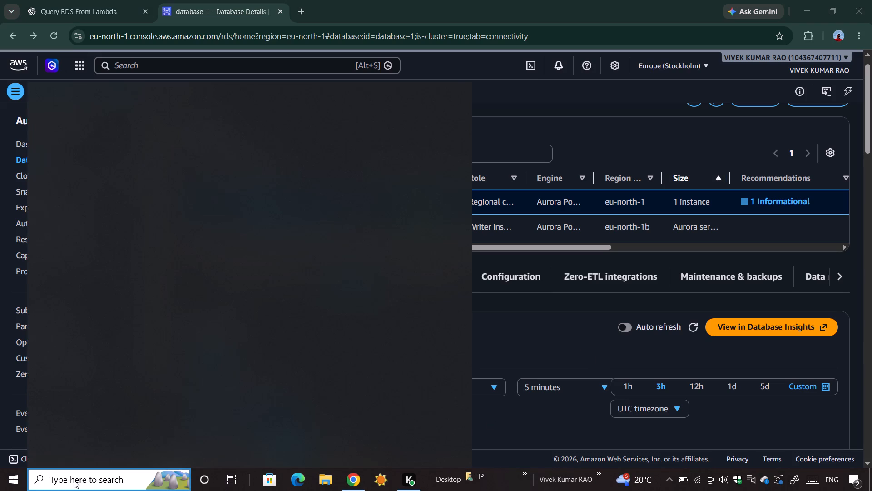
pyautogui.press('s')
pyautogui.write('na')
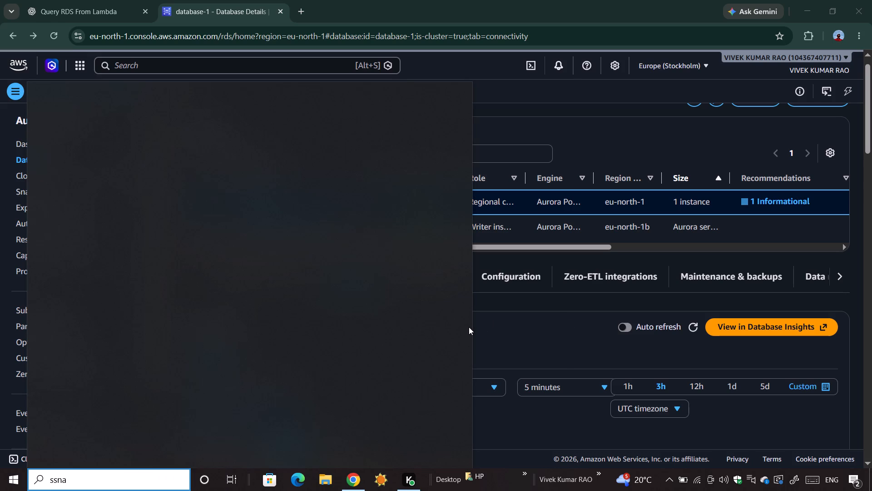
pyautogui.press('BackSpace')
pyautogui.press('BackSpace')
pyautogui.press('BackSpace')
pyautogui.press('b')
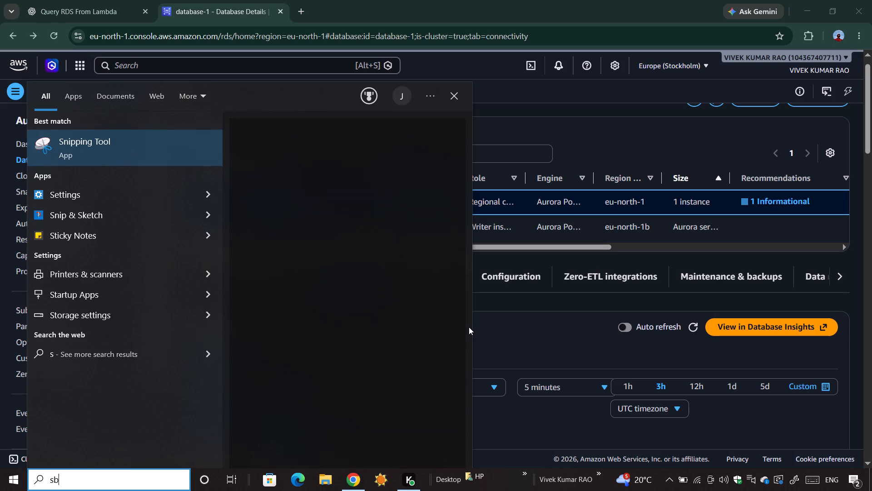
pyautogui.press('BackSpace')
pyautogui.press('n')
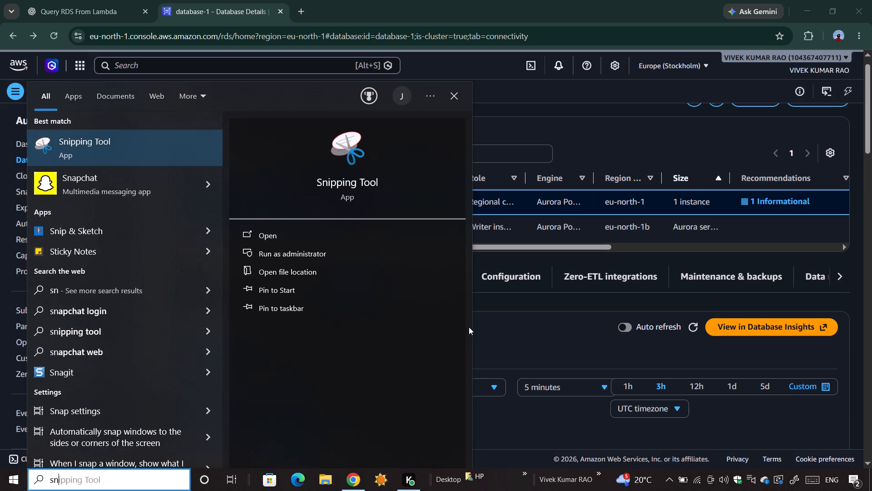
pyautogui.click(254, 243)
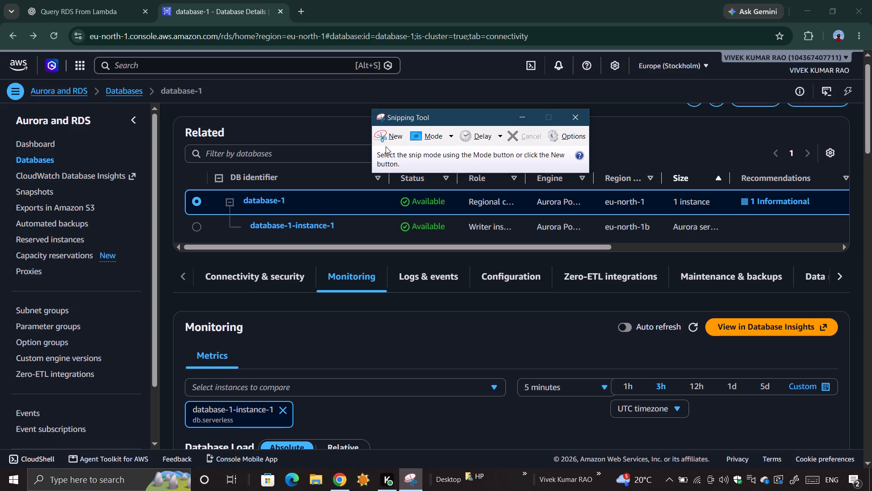
pyautogui.click(421, 134)
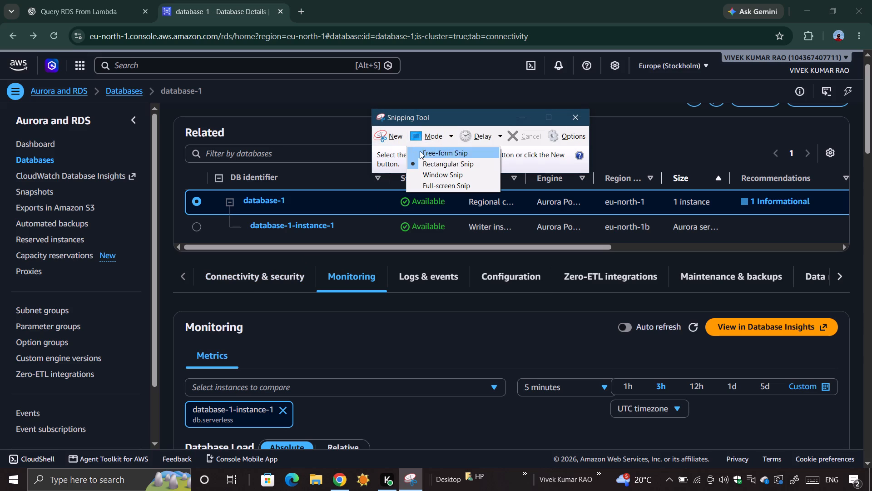
pyautogui.click(332, 127)
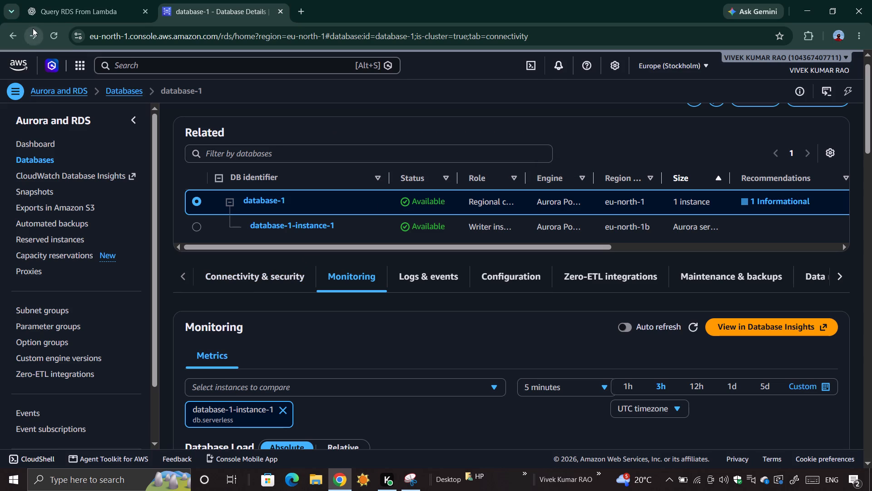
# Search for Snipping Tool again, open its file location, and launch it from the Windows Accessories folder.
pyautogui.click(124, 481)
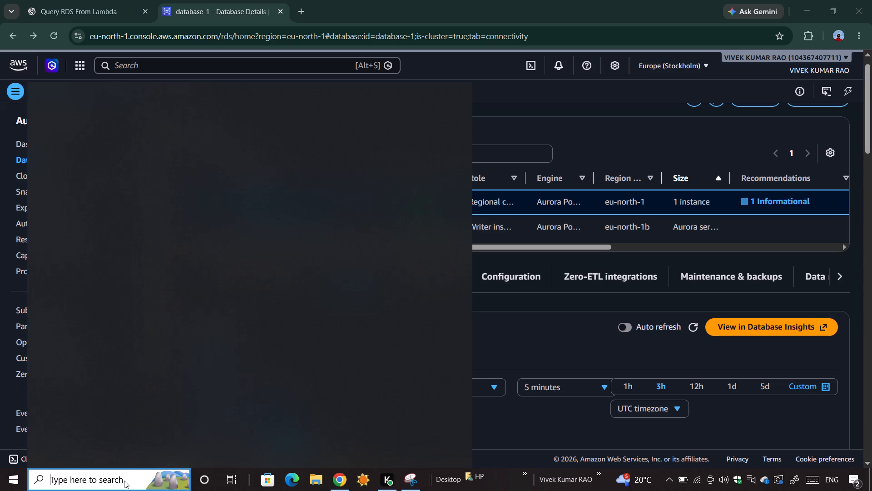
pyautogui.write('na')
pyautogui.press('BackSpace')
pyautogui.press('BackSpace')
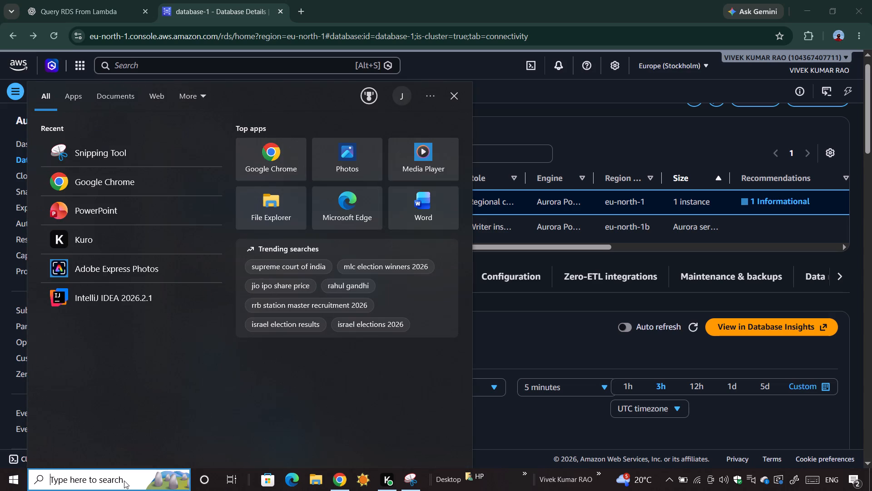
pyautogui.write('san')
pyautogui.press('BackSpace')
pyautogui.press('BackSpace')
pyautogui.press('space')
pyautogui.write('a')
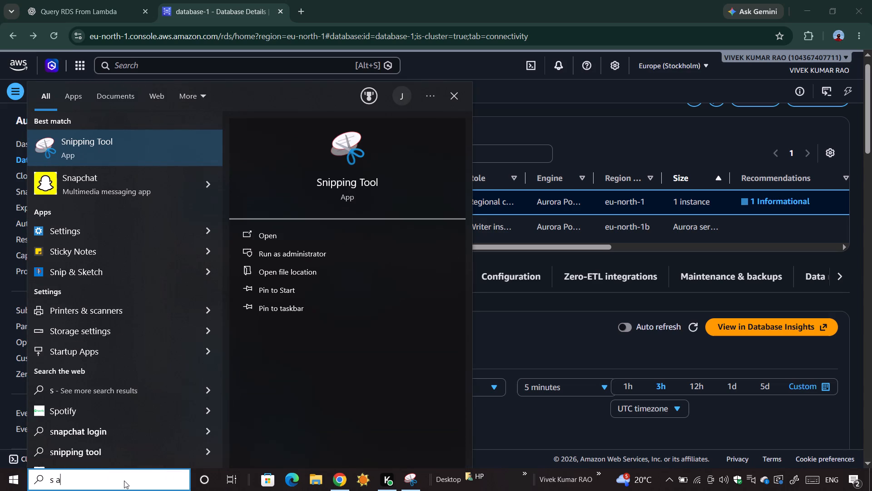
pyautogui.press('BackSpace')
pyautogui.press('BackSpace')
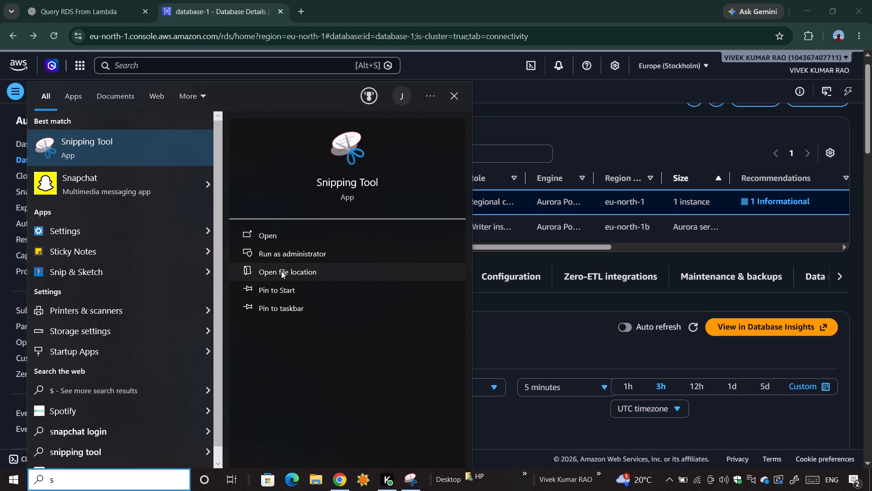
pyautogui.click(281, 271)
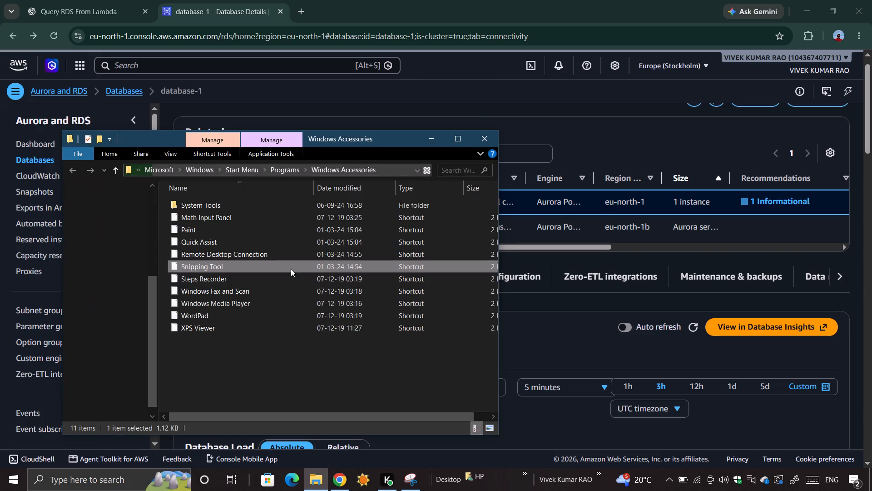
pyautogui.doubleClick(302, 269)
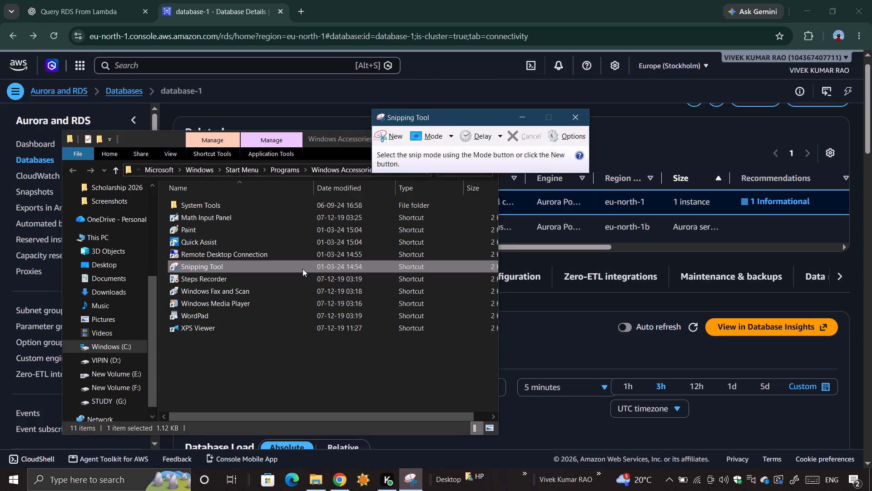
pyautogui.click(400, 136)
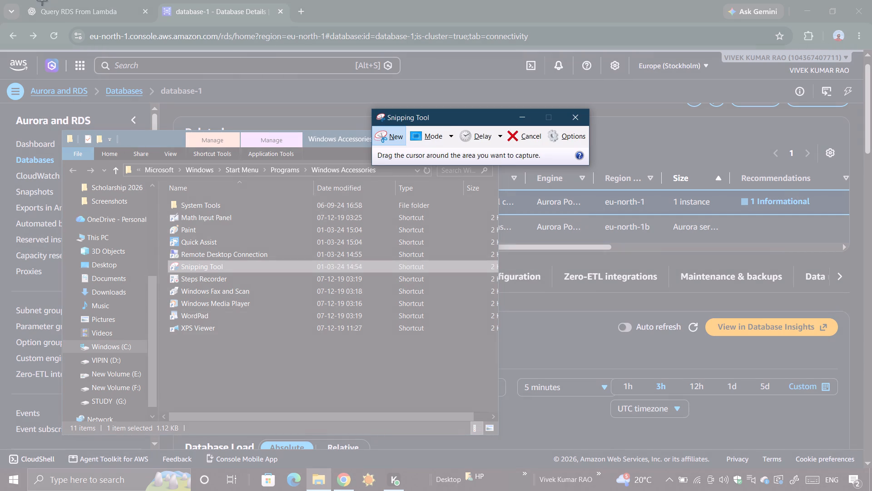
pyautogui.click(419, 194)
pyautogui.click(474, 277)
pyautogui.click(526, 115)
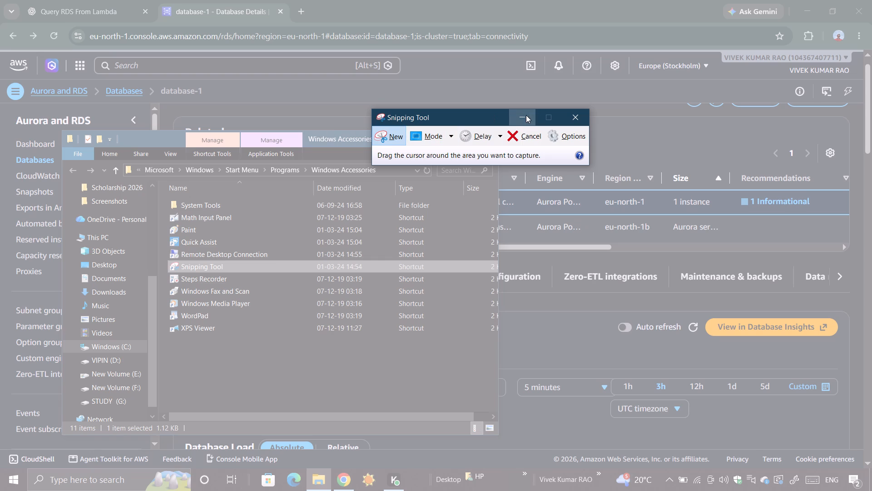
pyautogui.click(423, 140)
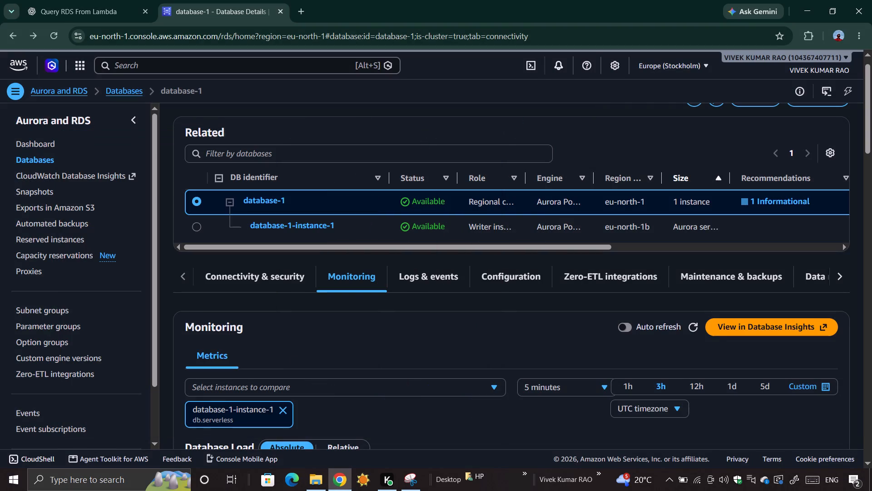
# Capture a rectangular snip of the database-1 page from below the address bar down to the taskbar, and copy it.
pyautogui.click(413, 485)
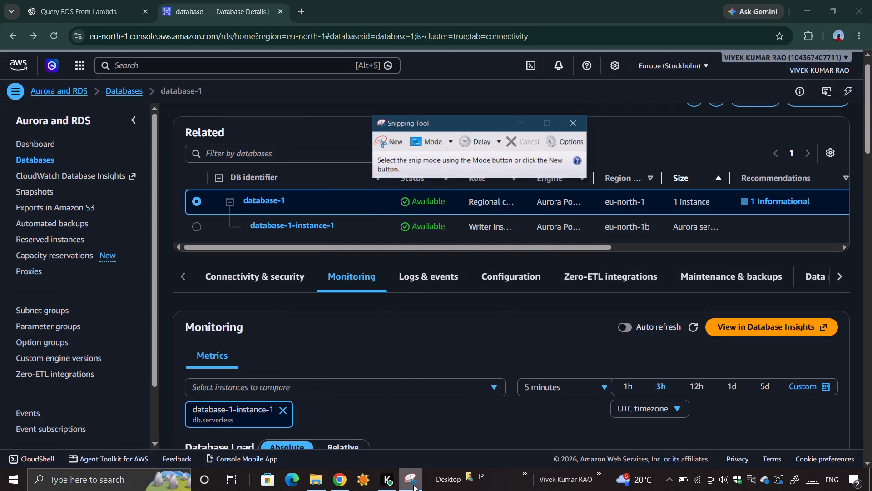
pyautogui.click(386, 137)
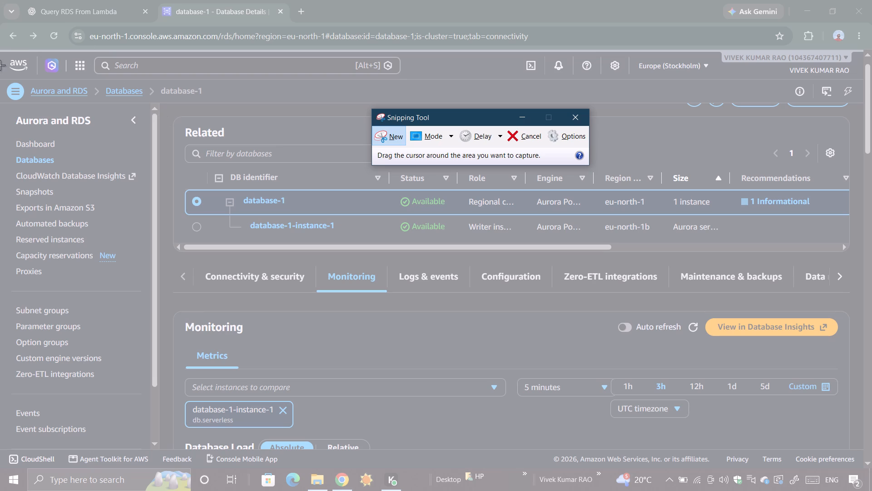
pyautogui.moveTo(1, 54); pyautogui.dragTo(683, 283)
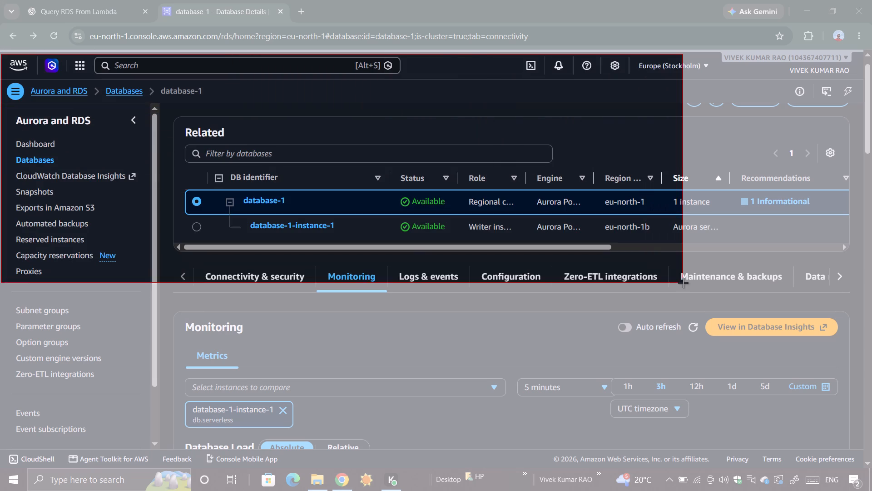
pyautogui.moveTo(683, 283); pyautogui.dragTo(864, 490)
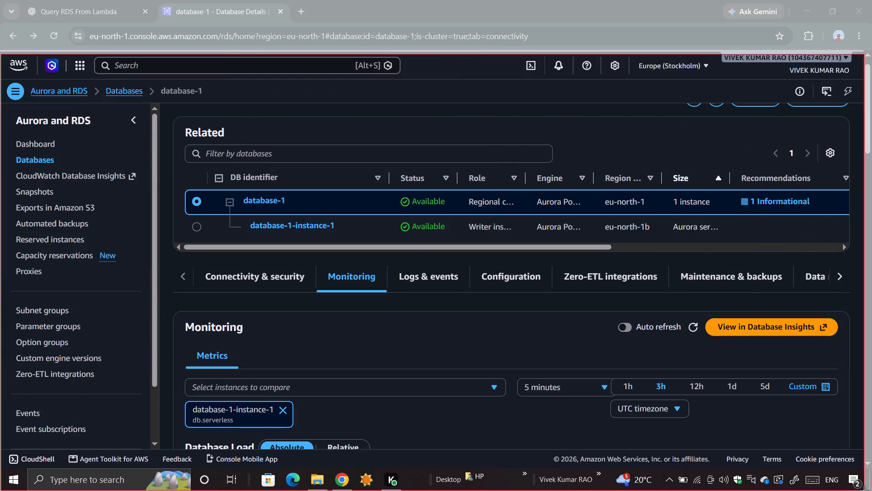
pyautogui.moveTo(864, 490); pyautogui.dragTo(856, 490)
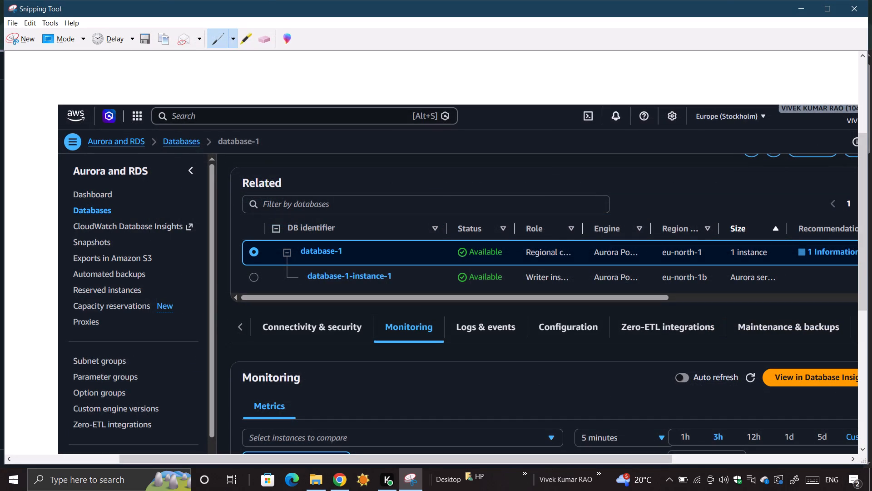
pyautogui.hotkey('ctrl', 'c')
pyautogui.click(495, 324)
pyautogui.click(805, 4)
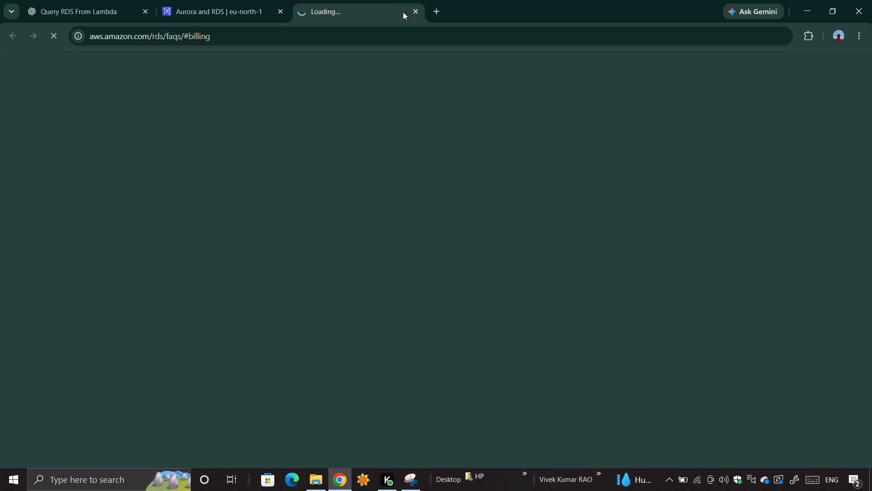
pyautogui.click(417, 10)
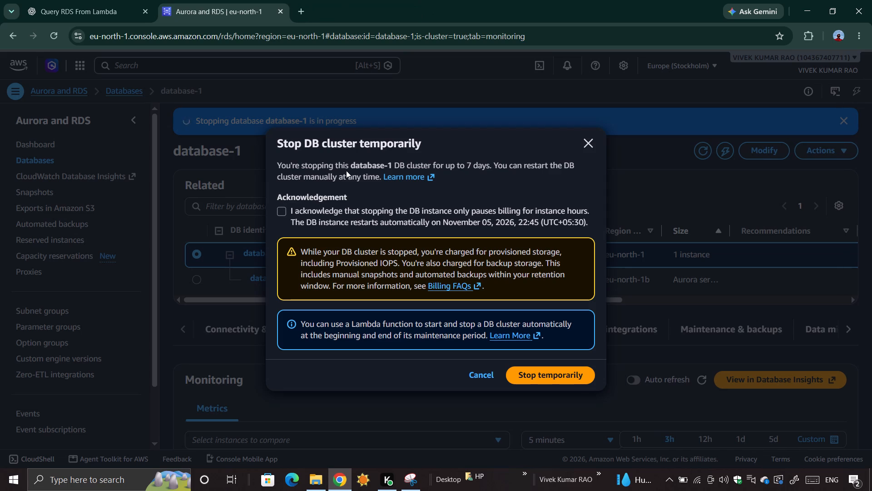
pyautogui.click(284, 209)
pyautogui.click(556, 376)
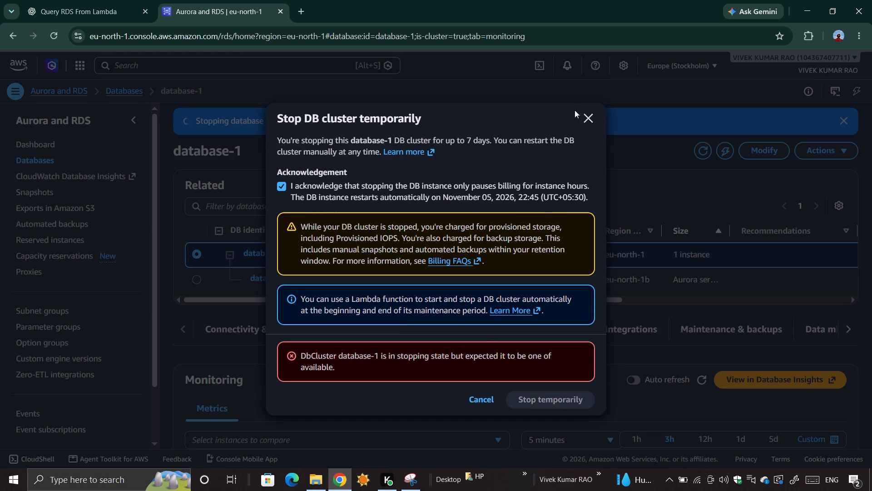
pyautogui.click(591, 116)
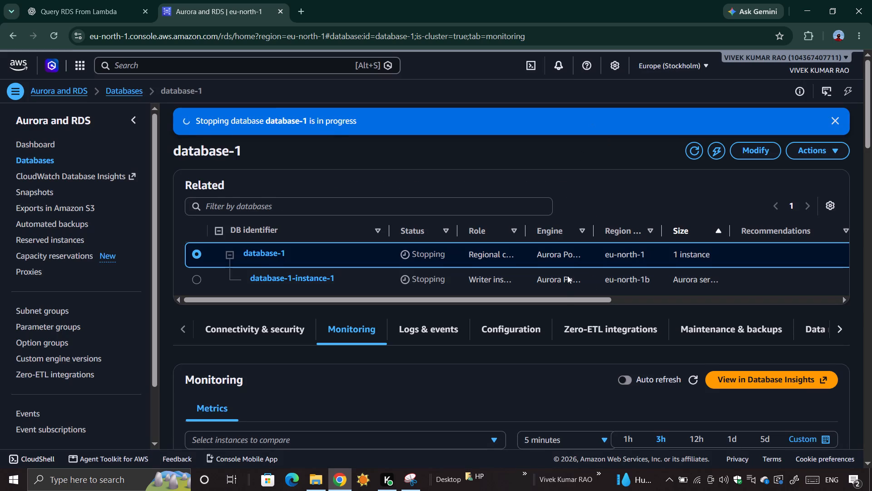
# Examine the status and remaining columns of database-1 and its writer instance in the Related table.
pyautogui.scroll(-1, 561, 310)
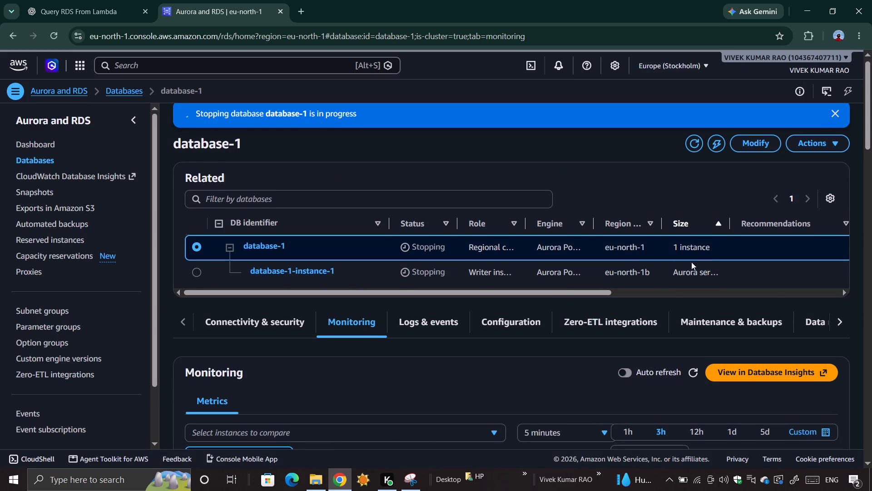
pyautogui.hscroll(-5, 674, 263)
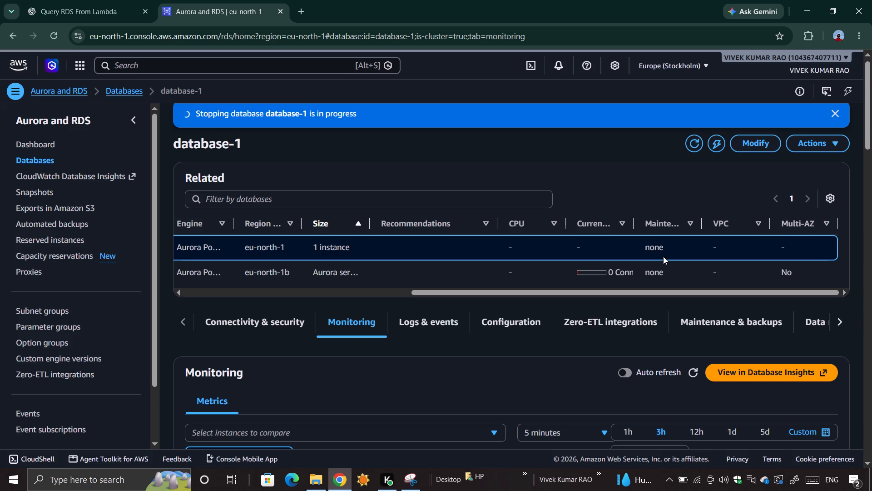
pyautogui.hscroll(7, 539, 271)
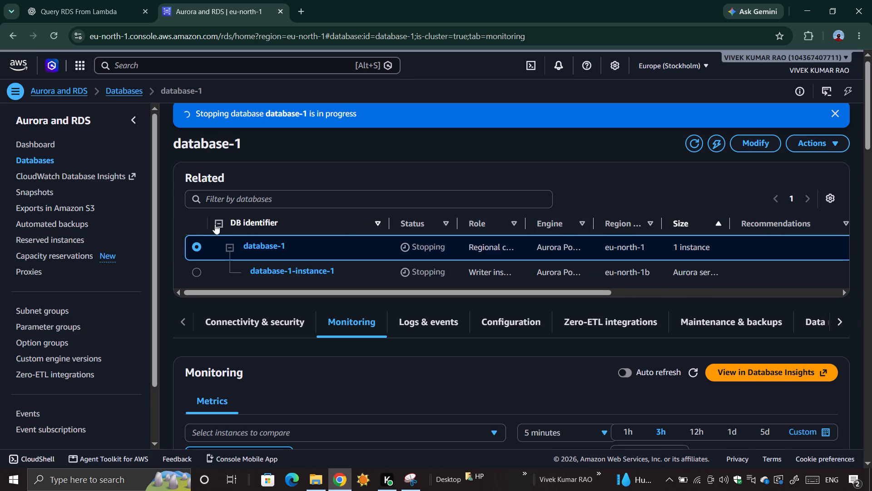
pyautogui.scroll(1, 218, 194)
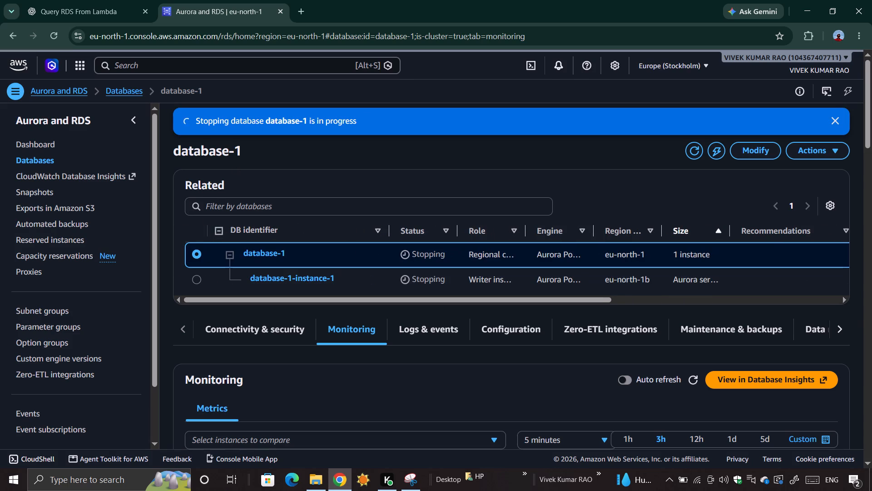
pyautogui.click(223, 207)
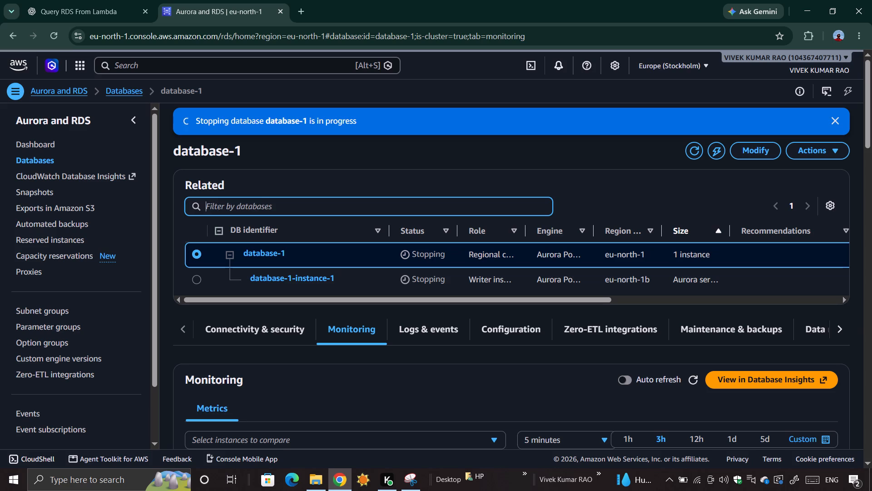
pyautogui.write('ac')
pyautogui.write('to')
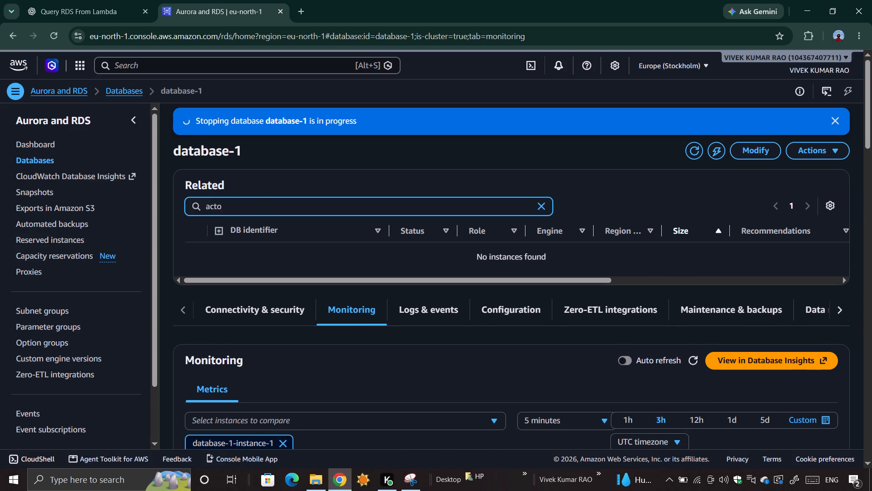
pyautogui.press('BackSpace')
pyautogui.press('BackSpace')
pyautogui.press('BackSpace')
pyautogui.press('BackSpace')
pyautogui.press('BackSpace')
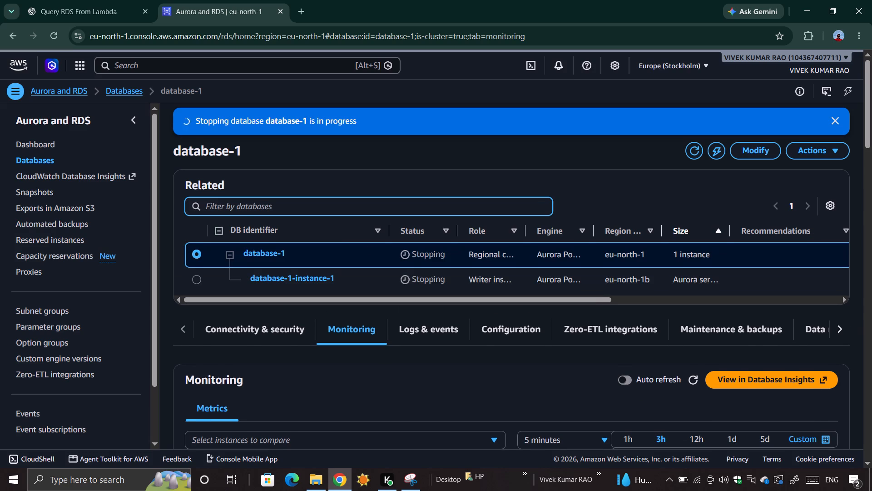
# Look through database-1's Connectivity & security, Logs & events and Monitoring sections, and briefly open Database Insights.
pyautogui.scroll(-1, 501, 281)
pyautogui.scroll(1, 501, 281)
pyautogui.click(276, 308)
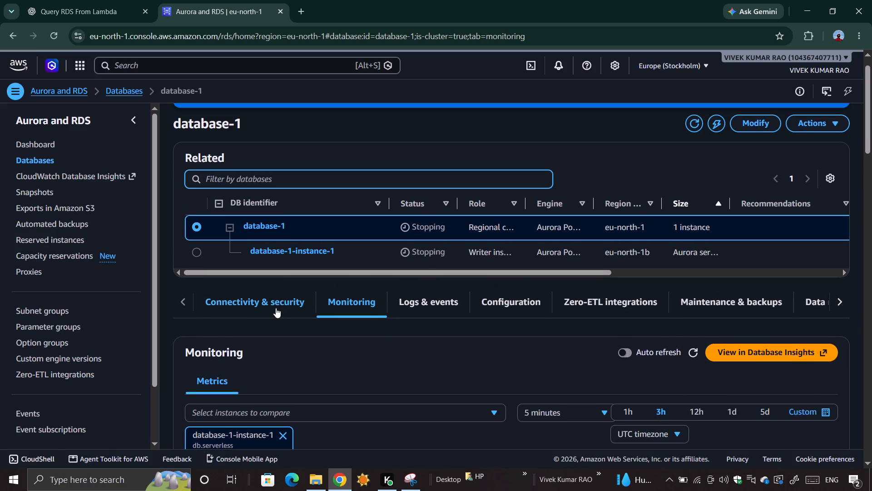
pyautogui.scroll(-1, 322, 354)
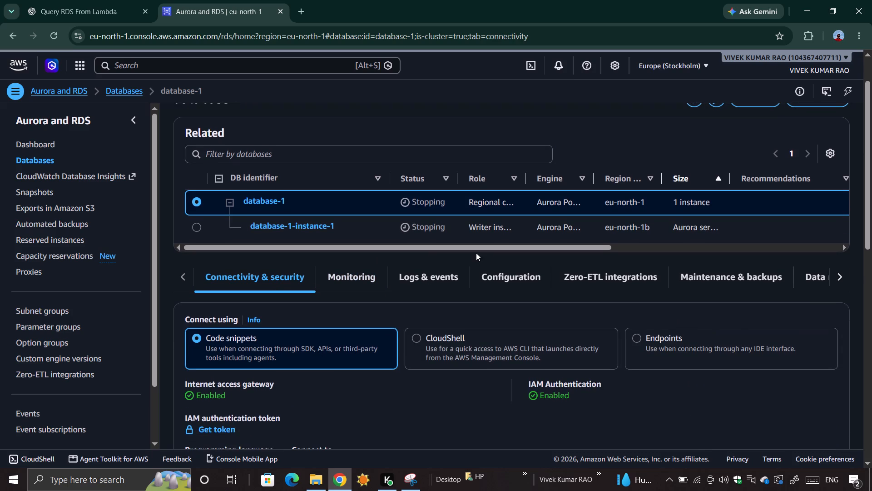
pyautogui.click(404, 281)
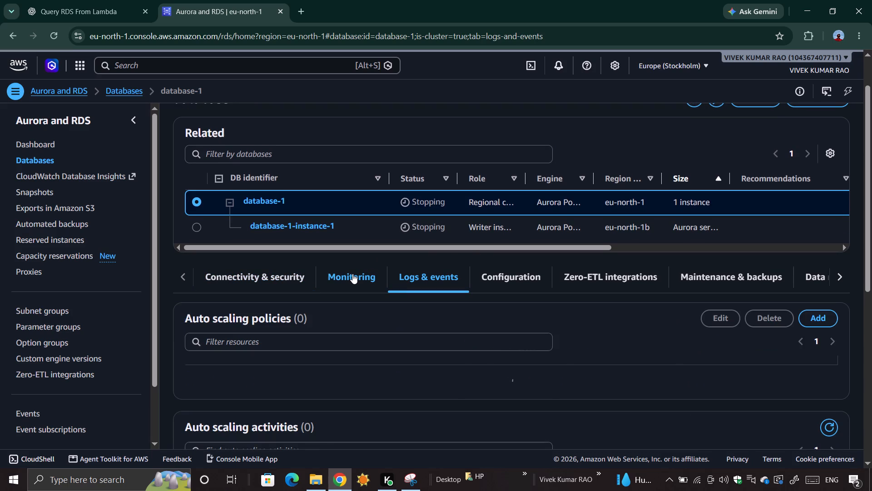
pyautogui.click(352, 274)
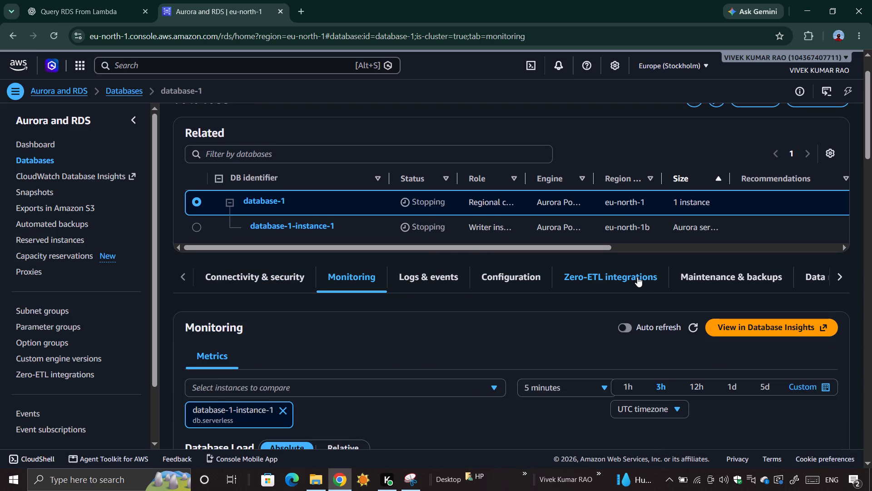
pyautogui.hscroll(-2, 637, 277)
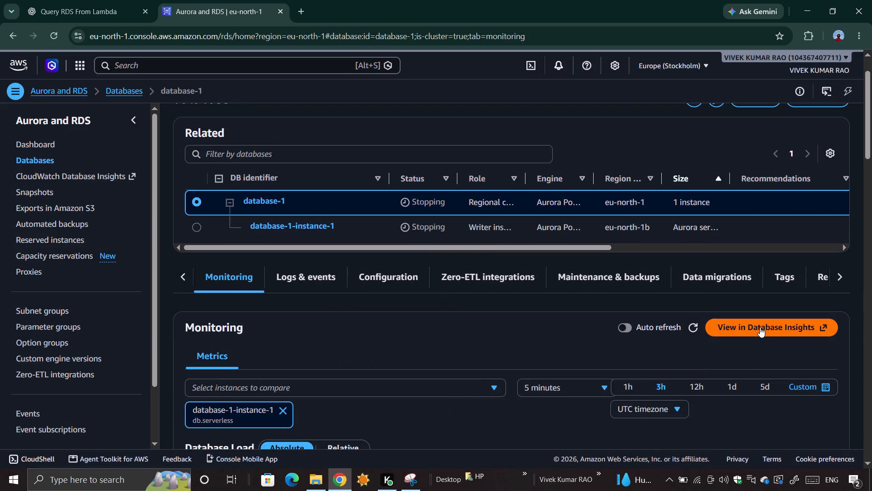
pyautogui.click(760, 327)
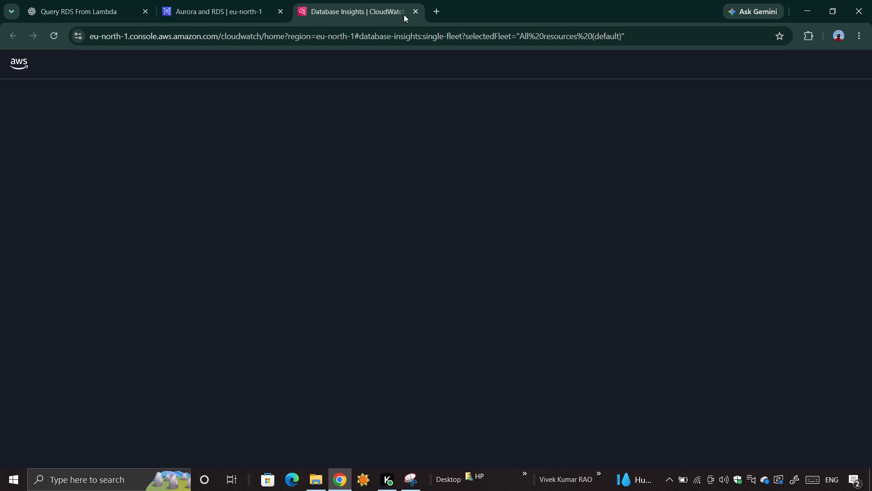
pyautogui.click(415, 14)
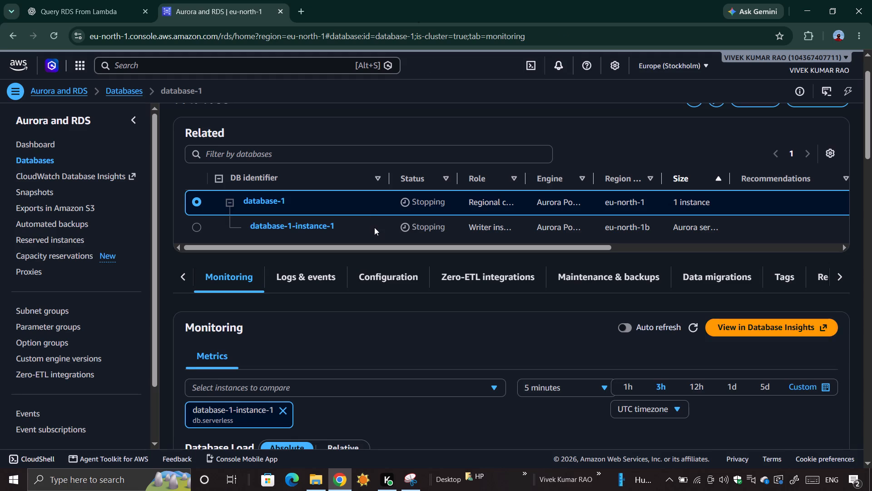
# Examine the DB Load chart in Monitoring and the auto scaling policies and activities under Logs & events.
pyautogui.scroll(-3, 374, 227)
pyautogui.click(284, 210)
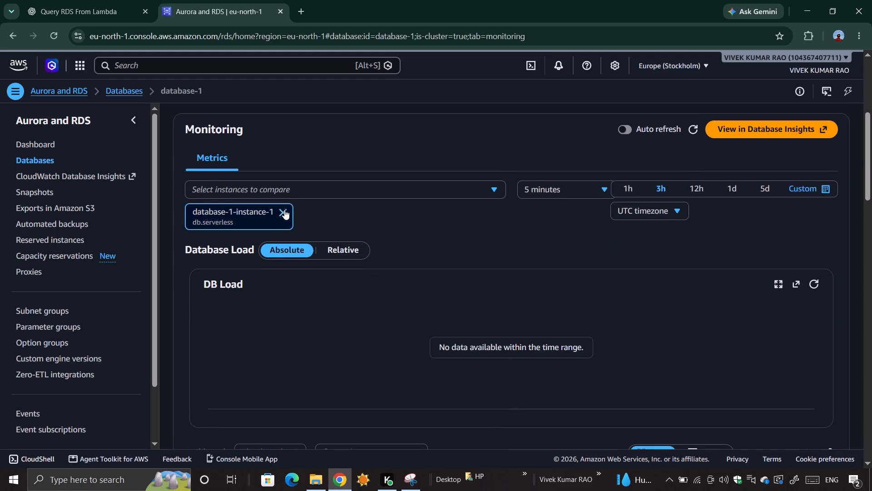
pyautogui.scroll(1, 335, 232)
pyautogui.rightClick(335, 232)
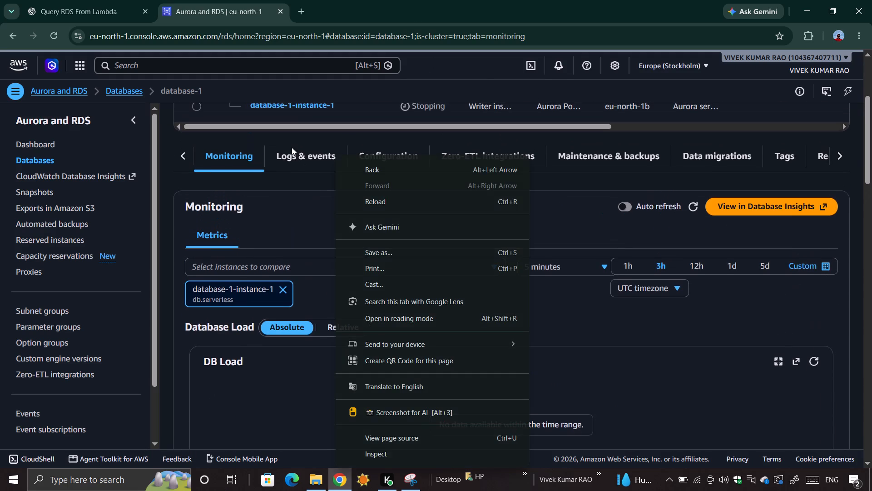
pyautogui.click(292, 165)
pyautogui.hscroll(-5, 292, 165)
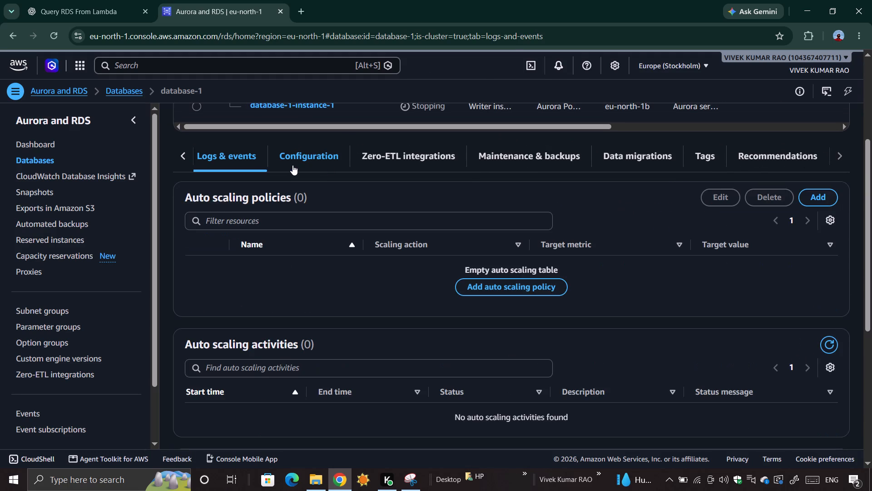
# Modify the database-1 DB cluster to enable deletion protection and submit the modification.
pyautogui.scroll(3, 468, 172)
pyautogui.click(767, 145)
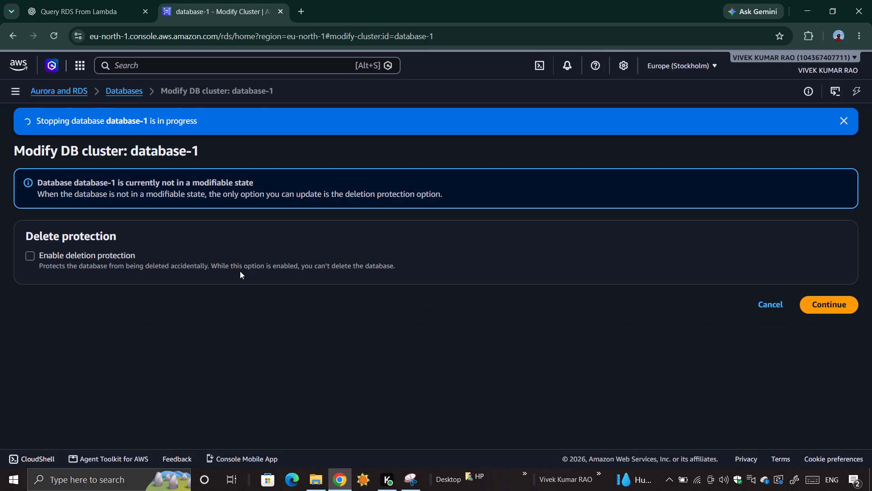
pyautogui.click(33, 258)
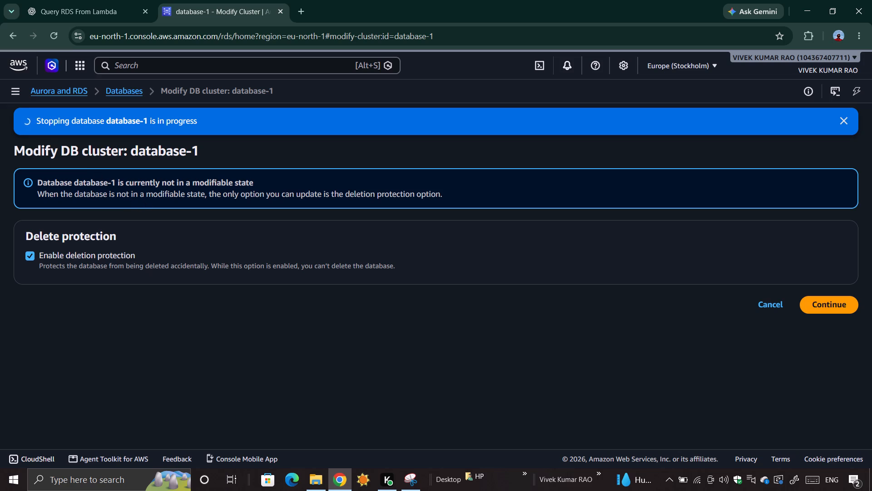
pyautogui.click(828, 304)
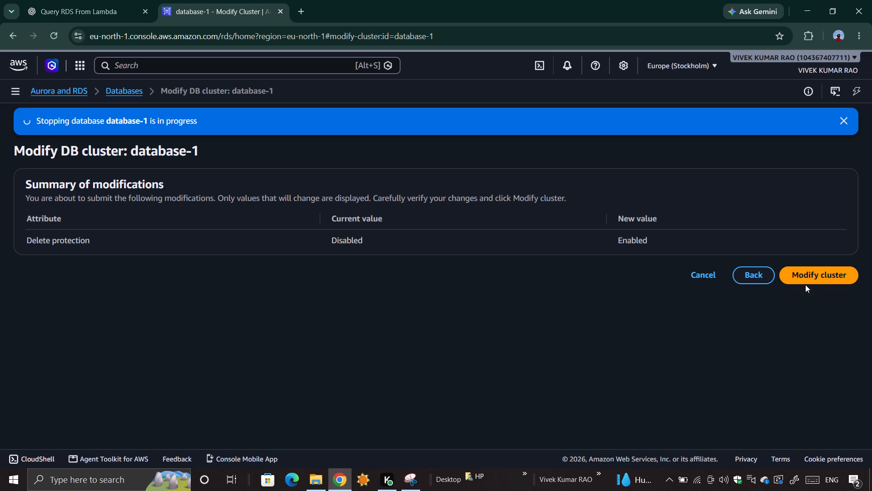
pyautogui.click(816, 271)
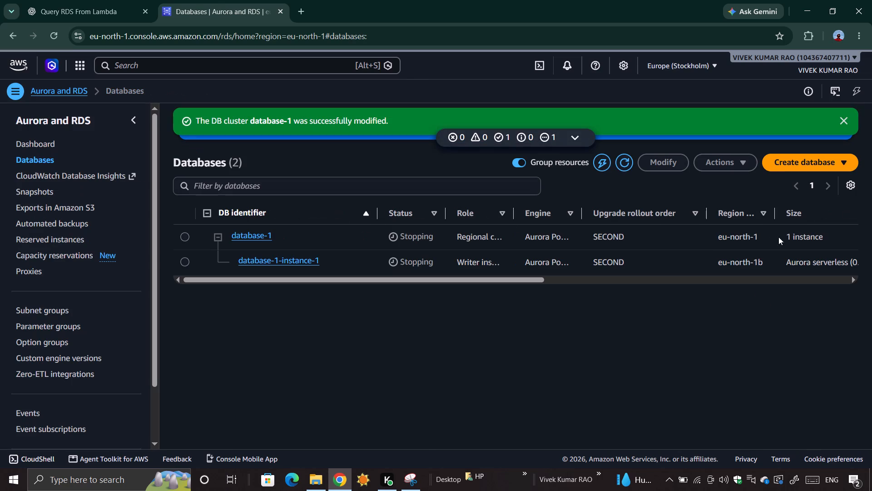
# Expand the stacked notifications above the Databases list.
pyautogui.click(839, 158)
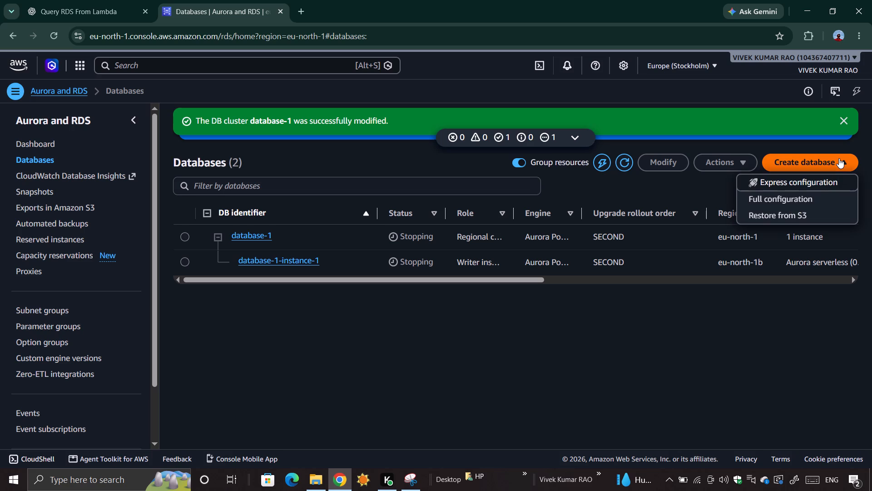
pyautogui.click(744, 157)
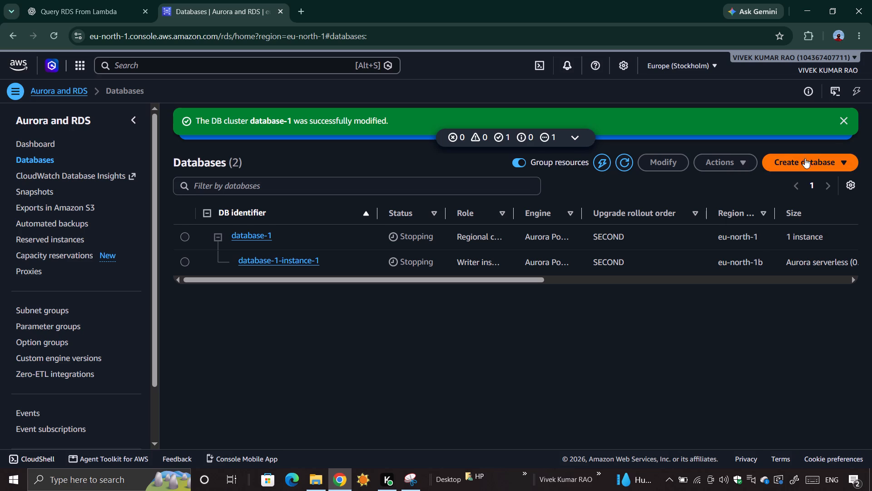
pyautogui.click(580, 138)
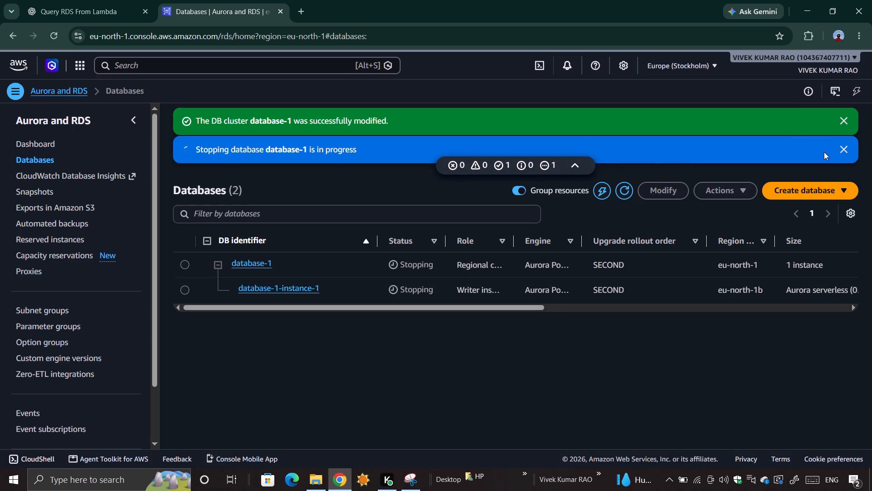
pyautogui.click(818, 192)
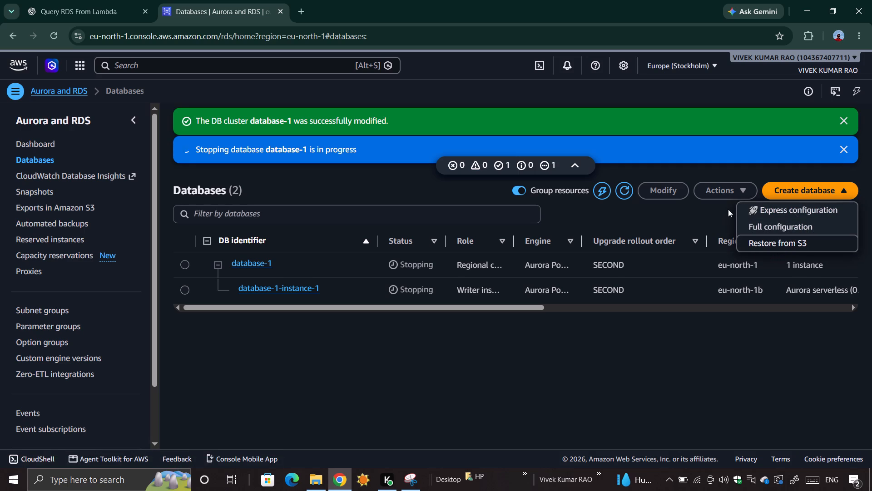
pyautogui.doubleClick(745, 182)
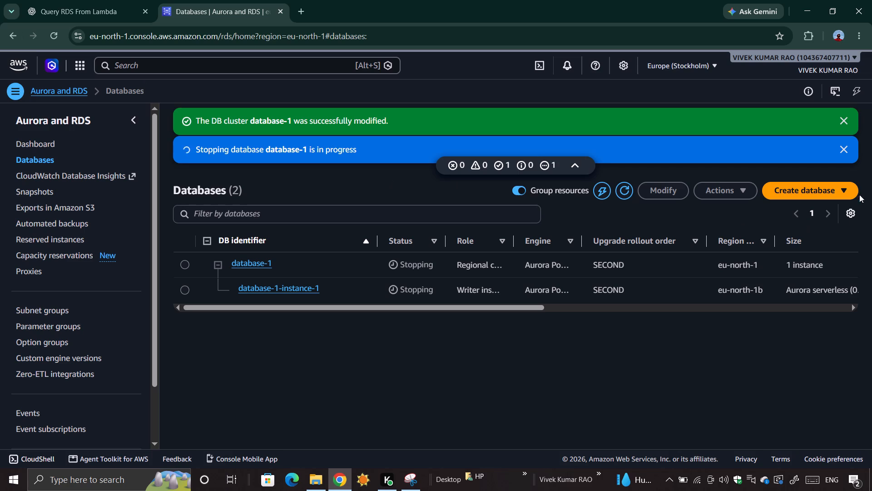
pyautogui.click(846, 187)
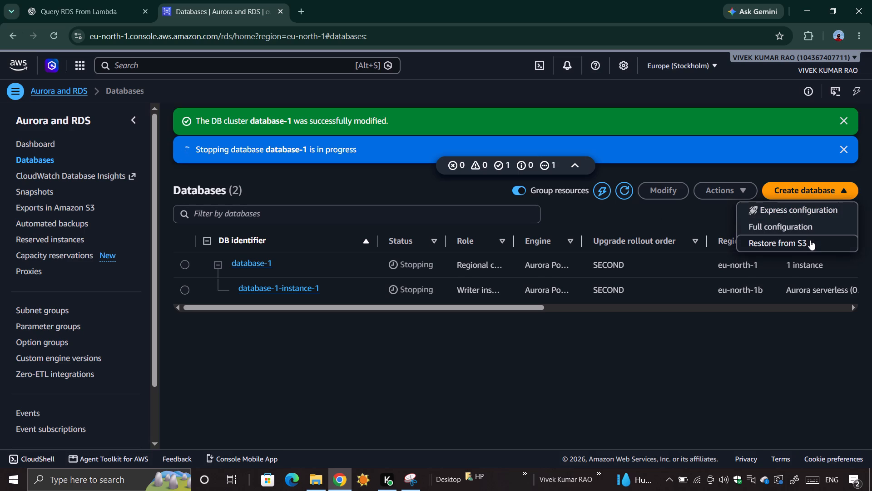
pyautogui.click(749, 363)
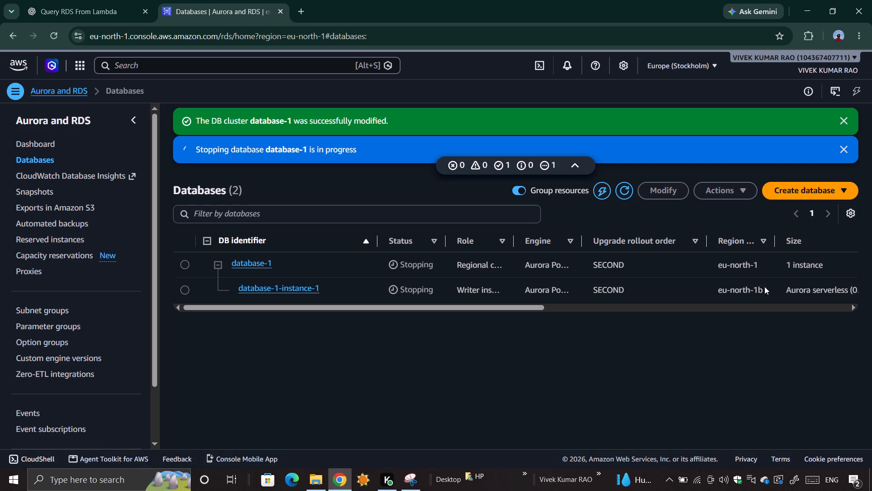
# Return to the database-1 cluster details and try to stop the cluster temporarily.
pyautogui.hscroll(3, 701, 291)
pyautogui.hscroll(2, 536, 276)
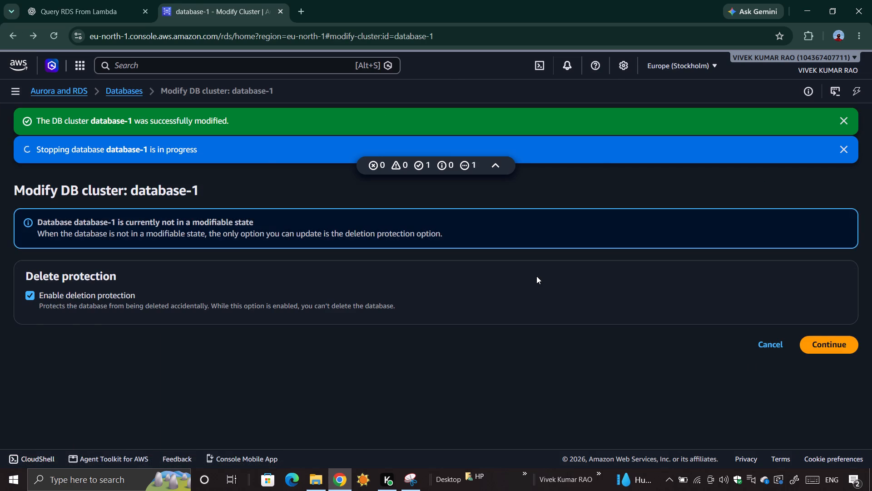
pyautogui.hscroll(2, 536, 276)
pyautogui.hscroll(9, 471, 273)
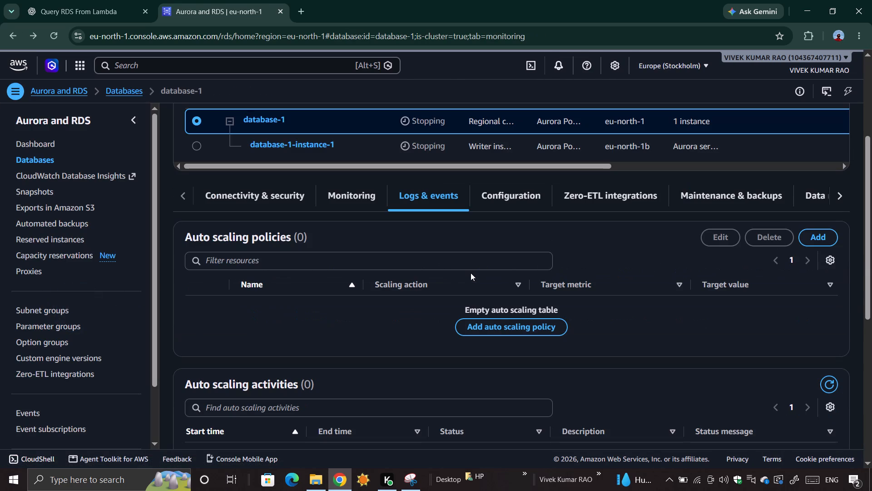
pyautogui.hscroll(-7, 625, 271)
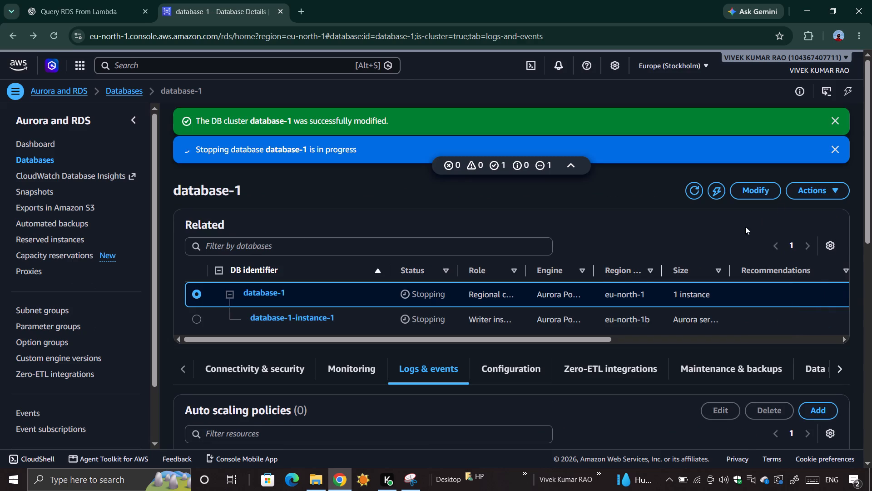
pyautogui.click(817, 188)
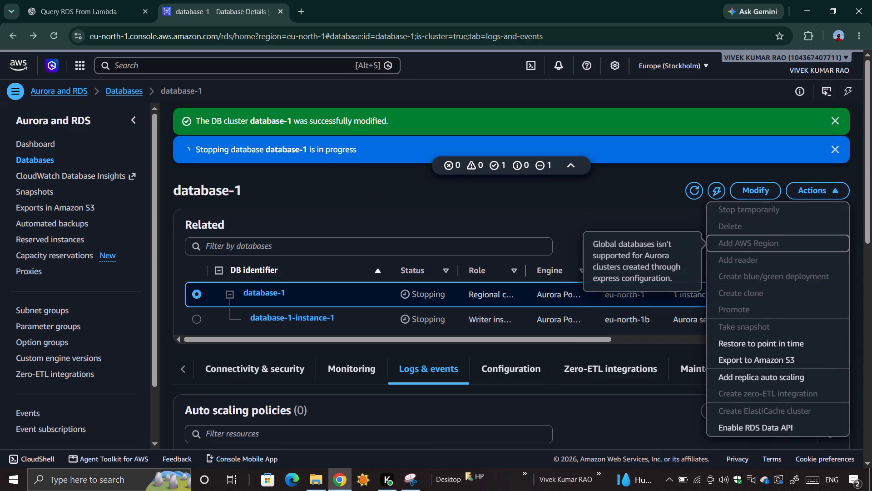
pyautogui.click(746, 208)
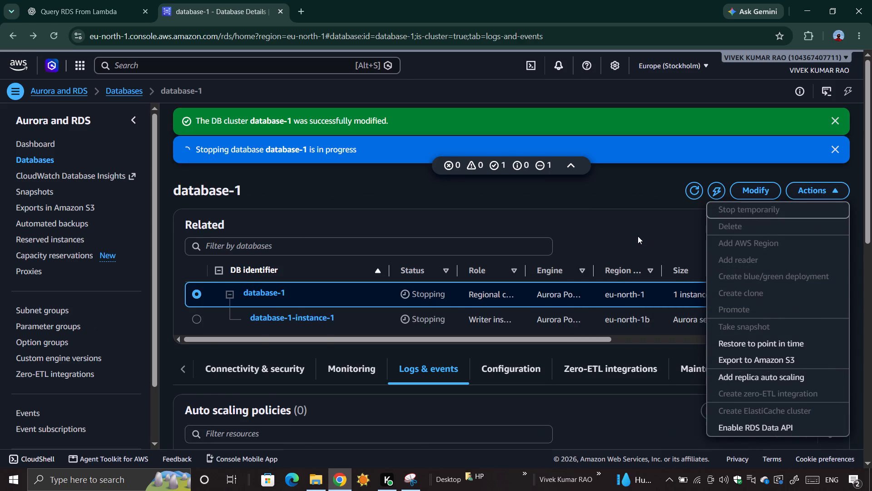
# Go back through the previously visited database-1 cluster and instance pages to the cluster's Connectivity & security section.
pyautogui.hscroll(13, 638, 236)
pyautogui.hscroll(9, 558, 246)
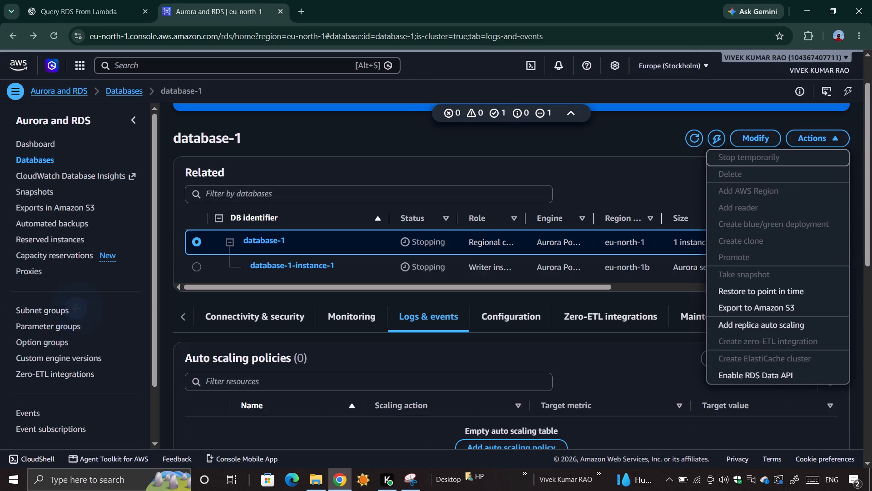
pyautogui.hscroll(20, 558, 246)
pyautogui.hscroll(4, 558, 246)
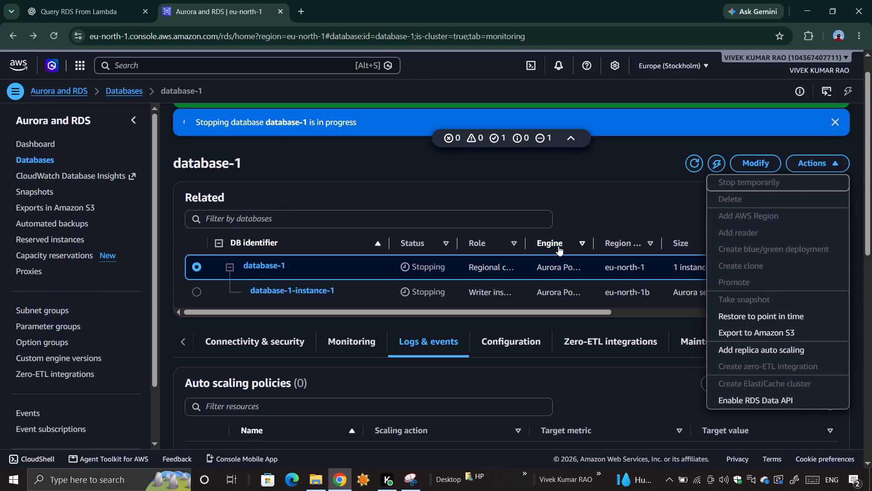
pyautogui.hscroll(10, 420, 250)
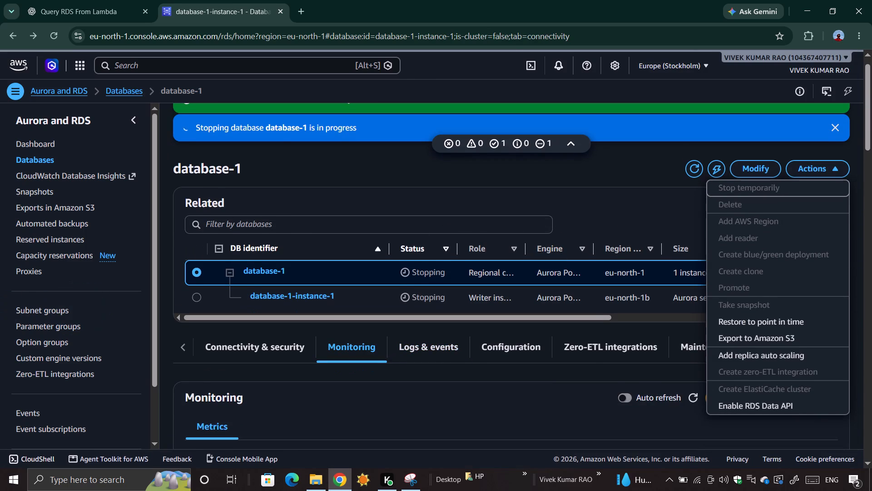
pyautogui.hscroll(11, 290, 238)
pyautogui.hscroll(11, 290, 238)
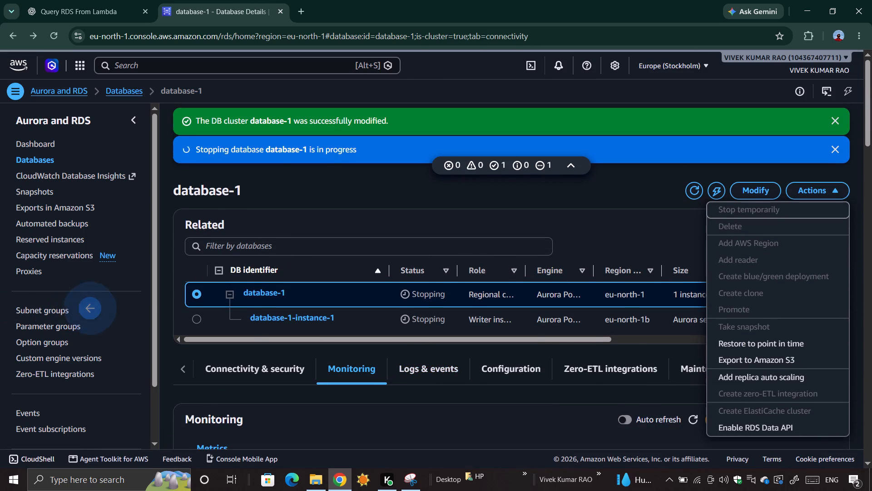
pyautogui.hscroll(14, 290, 238)
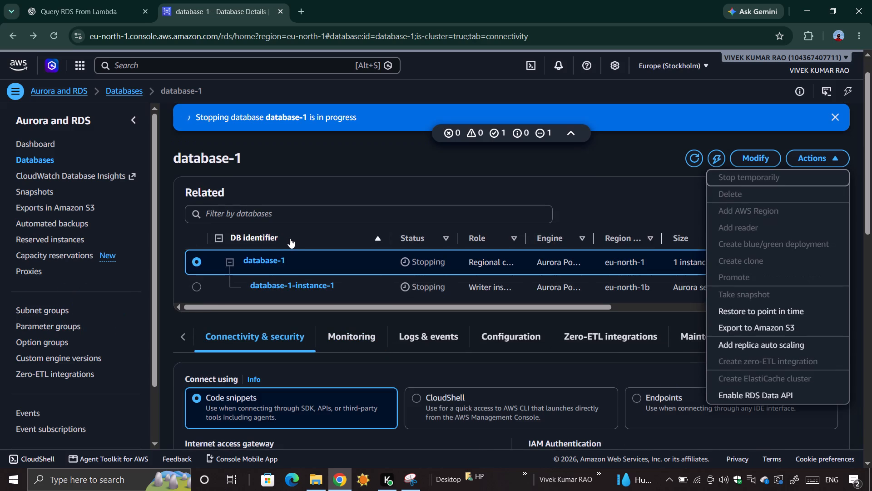
pyautogui.hscroll(12, 290, 238)
pyautogui.hscroll(11, 290, 238)
pyautogui.click(369, 170)
pyautogui.scroll(2, 460, 194)
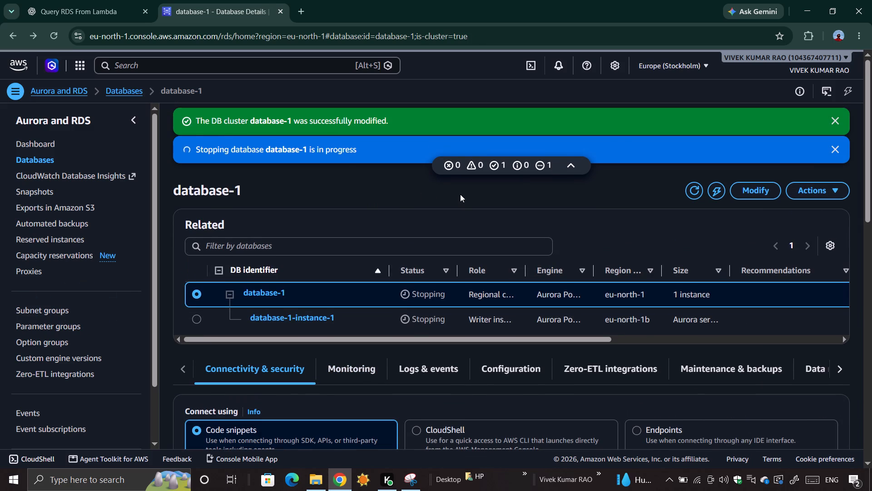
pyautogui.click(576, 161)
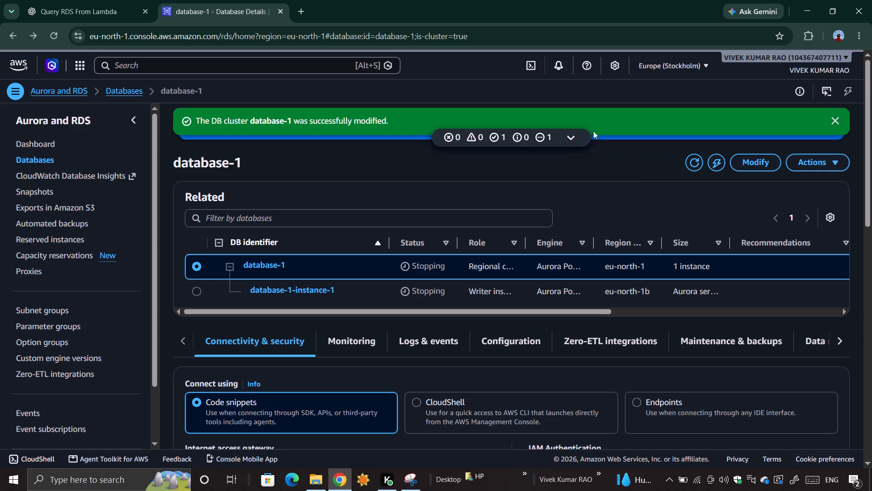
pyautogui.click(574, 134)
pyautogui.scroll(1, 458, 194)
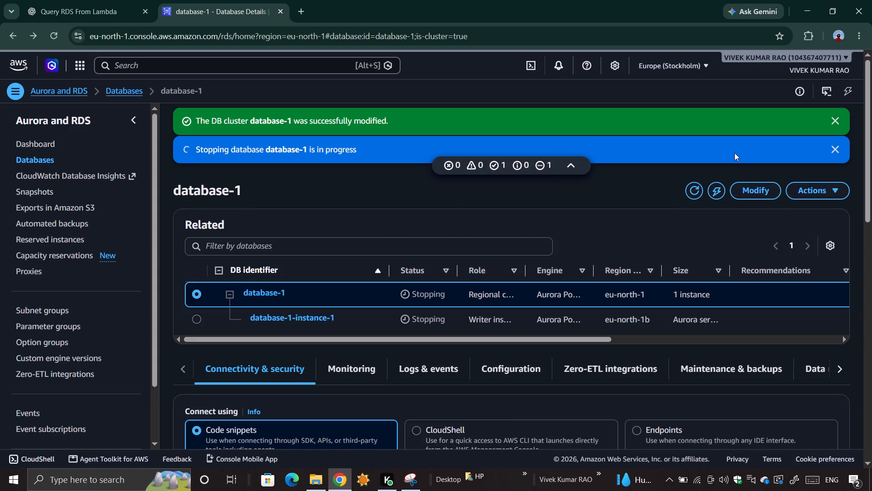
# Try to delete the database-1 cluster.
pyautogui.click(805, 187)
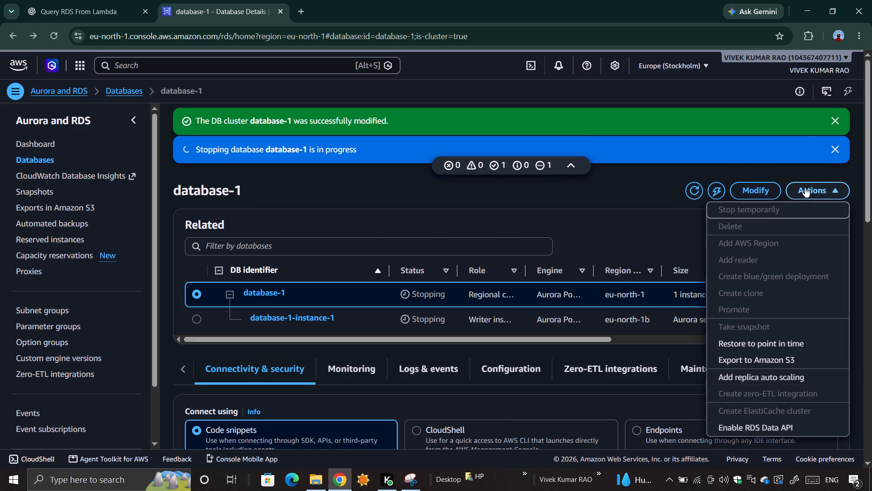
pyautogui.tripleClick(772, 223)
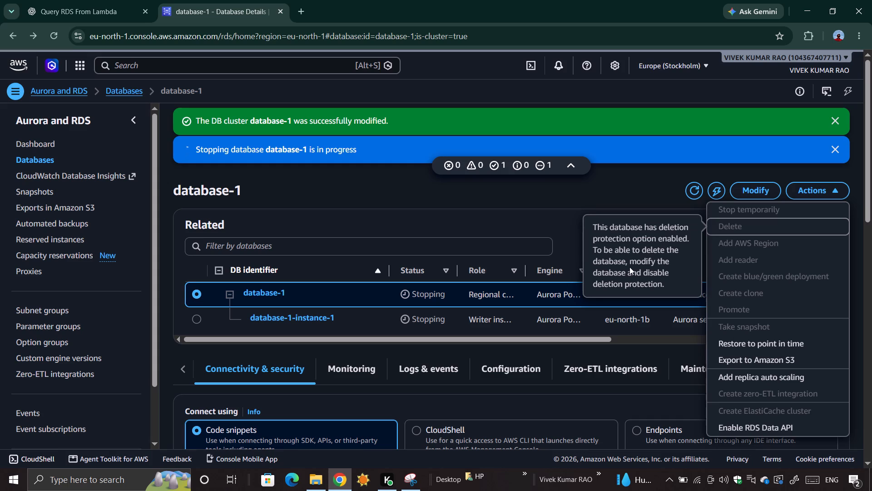
# Modify the database-1 DB cluster to disable deletion protection and submit the modification.
pyautogui.click(766, 184)
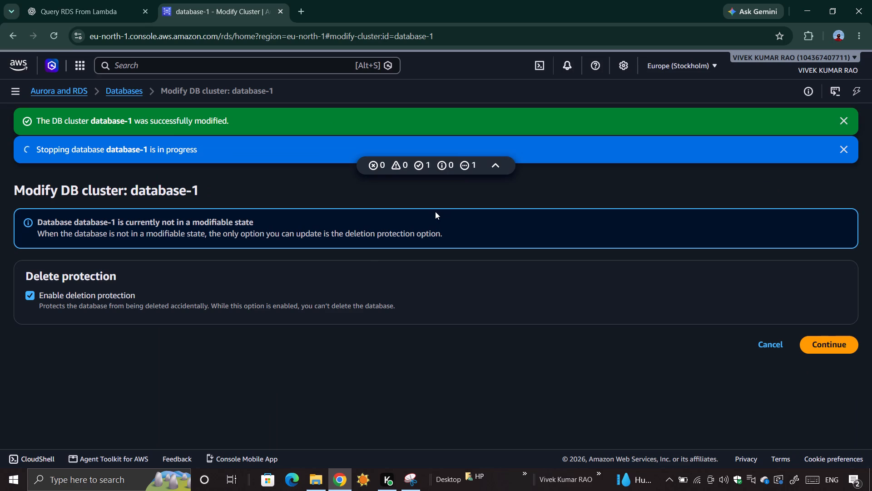
pyautogui.click(50, 301)
pyautogui.click(832, 349)
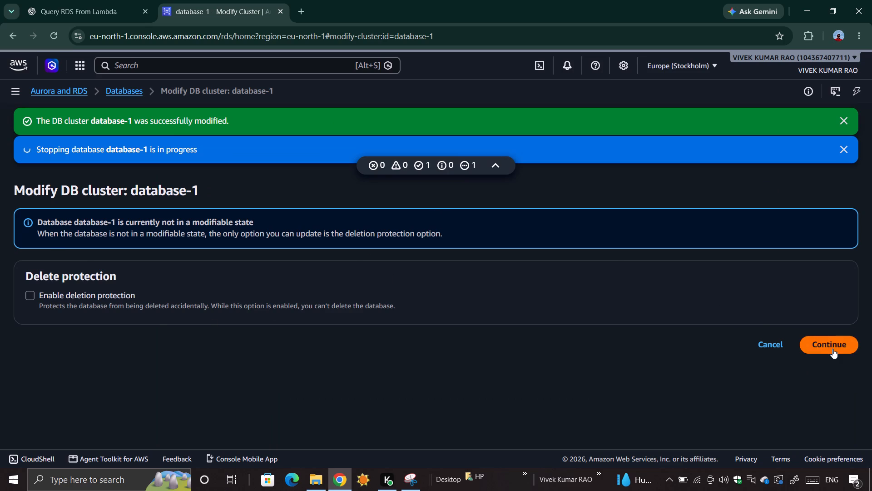
pyautogui.click(828, 312)
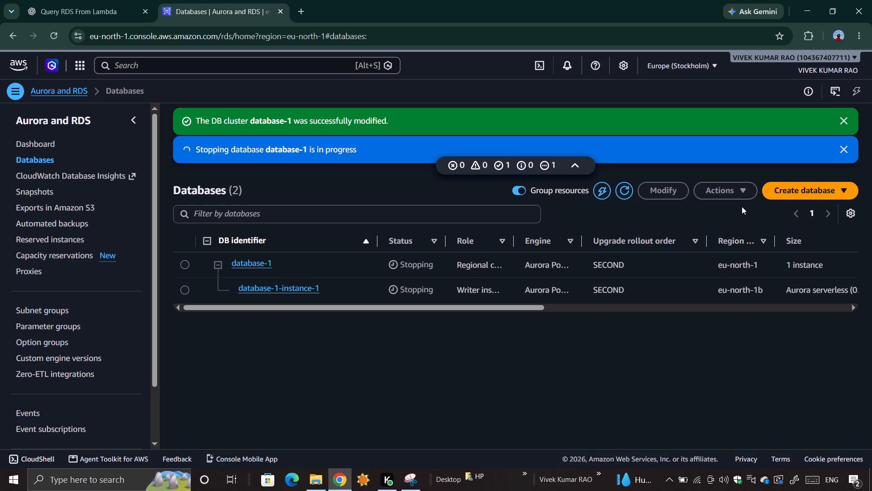
# Refresh the Databases list.
pyautogui.scroll(1, 715, 226)
pyautogui.click(624, 190)
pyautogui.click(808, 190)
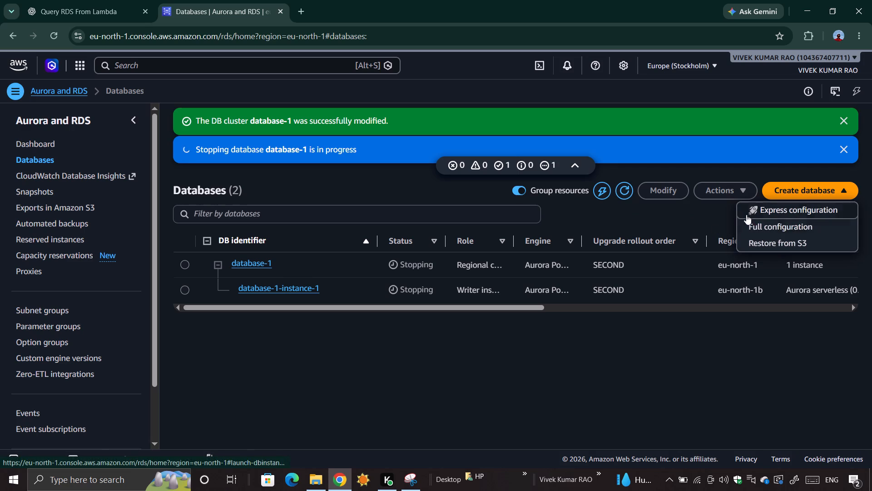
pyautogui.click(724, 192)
# Return to the database-1 cluster details and check whether the cluster can be deleted.
pyautogui.hscroll(10, 676, 224)
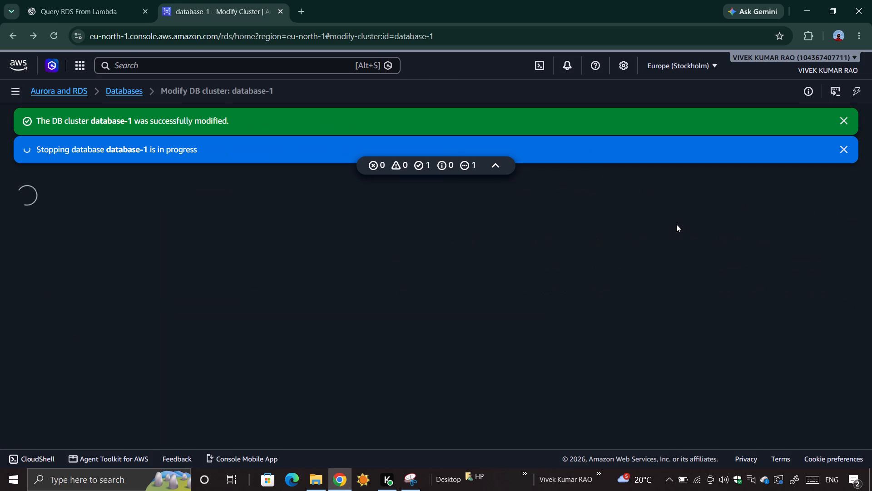
pyautogui.hscroll(9, 676, 224)
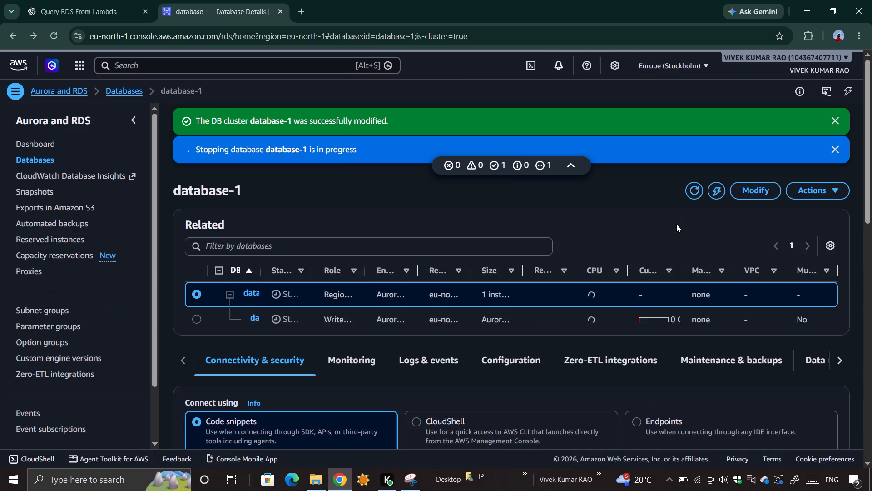
pyautogui.hscroll(-6, 721, 233)
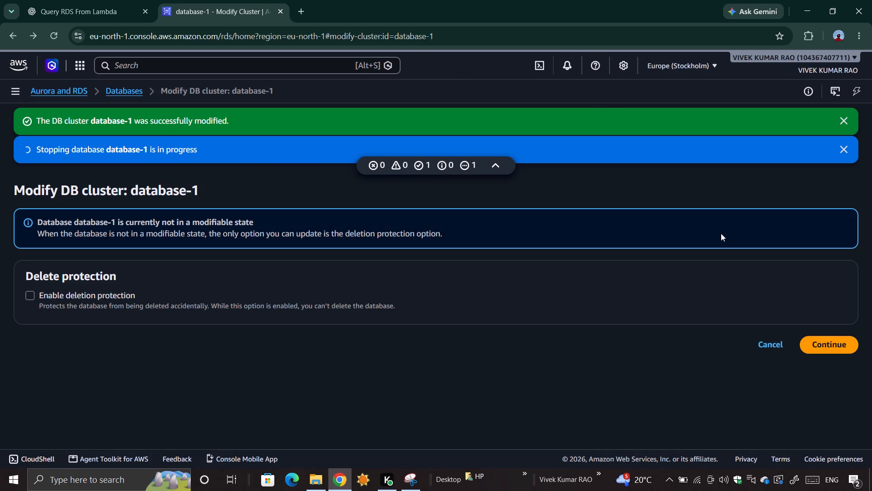
pyautogui.hscroll(9, 721, 233)
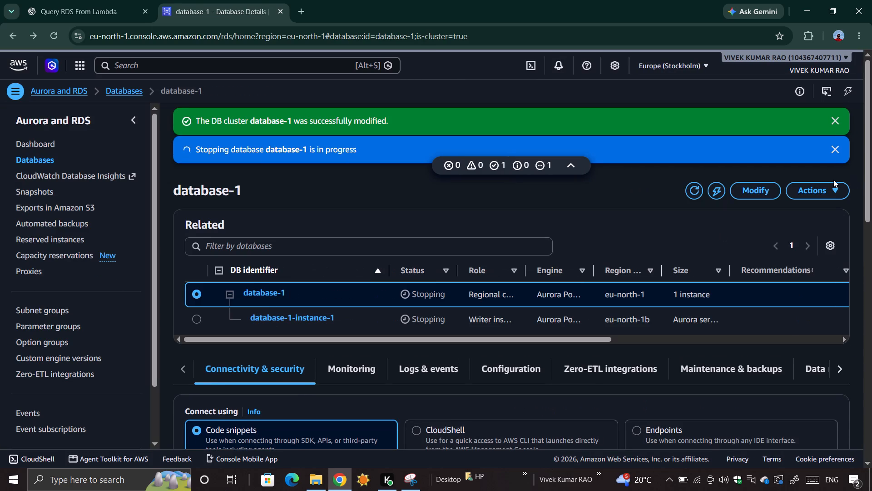
pyautogui.click(829, 184)
pyautogui.hscroll(-3, 666, 236)
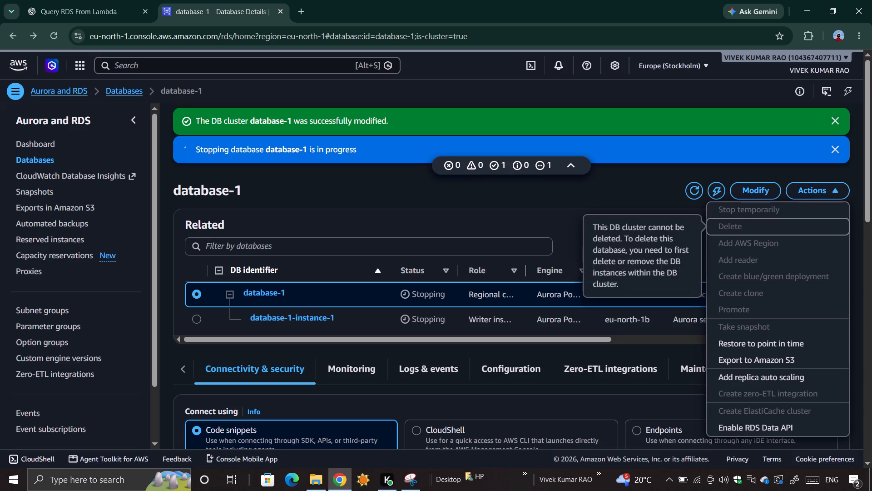
# Return to the Databases list and look through its Size, CPU, Current activity, VPC and Multi-AZ columns.
pyautogui.hscroll(-8, 666, 236)
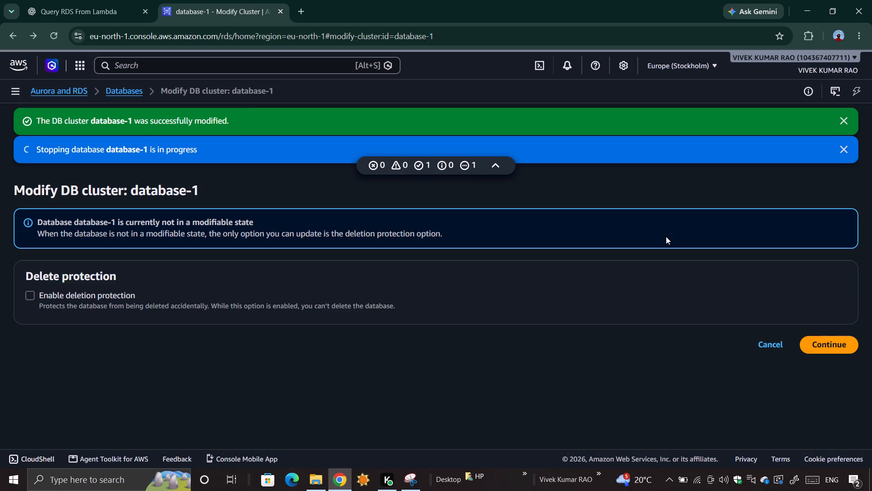
pyautogui.hscroll(-4, 666, 236)
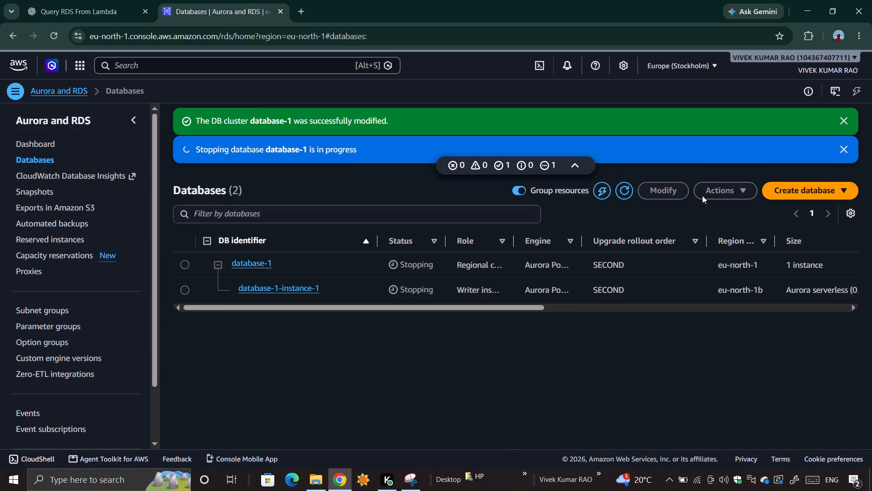
pyautogui.hscroll(-17, 650, 234)
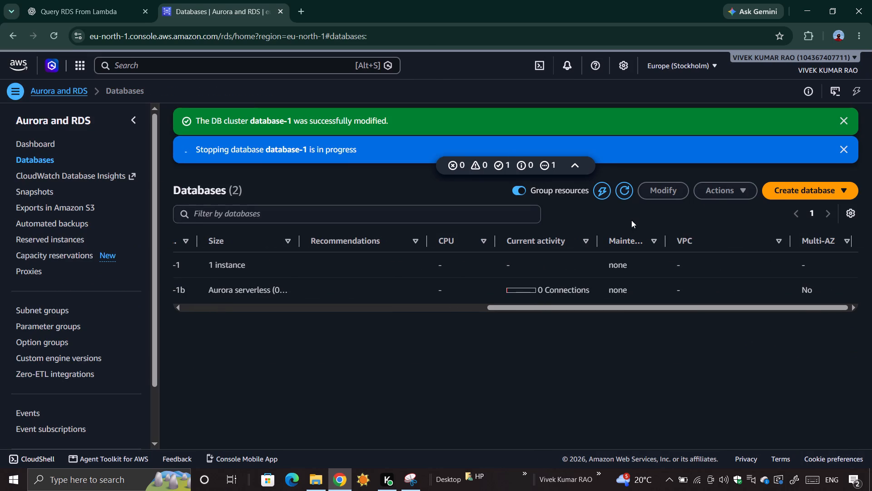
pyautogui.hscroll(-6, 631, 220)
pyautogui.hscroll(-4, 760, 213)
# Go back from the Databases list to the database-1 cluster details.
pyautogui.scroll(-2, 691, 202)
pyautogui.hscroll(5, 371, 219)
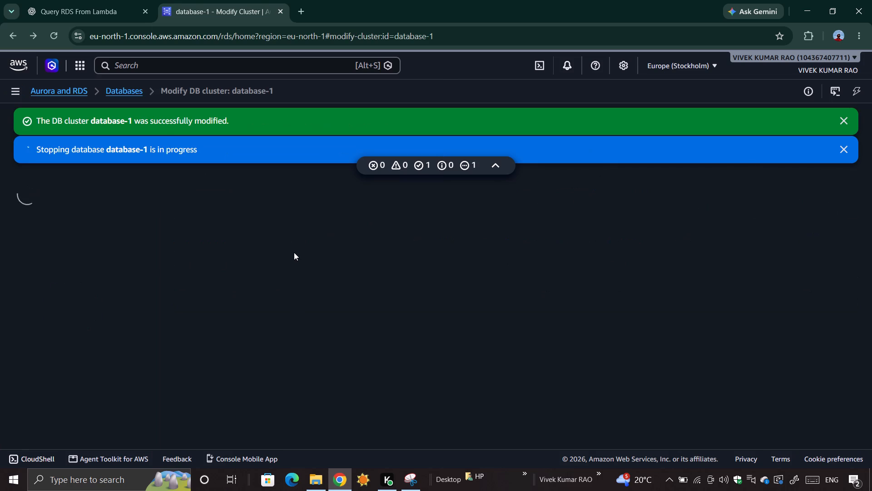
pyautogui.hscroll(17, 294, 252)
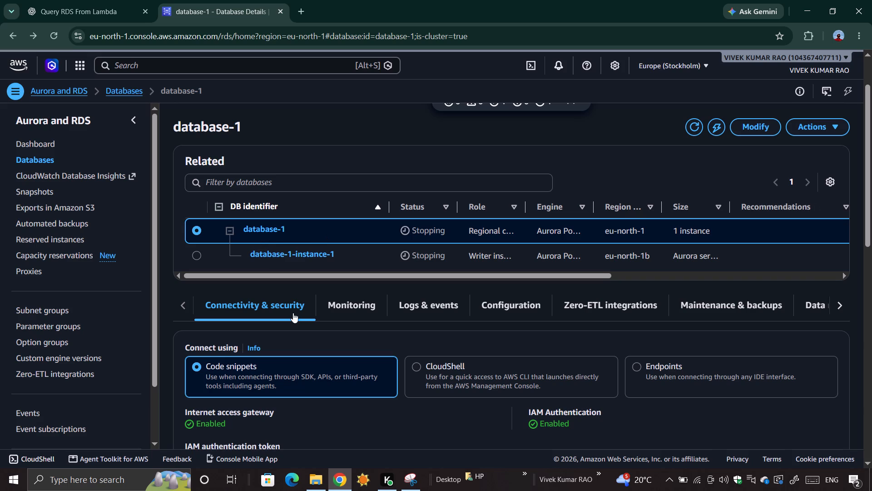
pyautogui.click(196, 0)
pyautogui.moveTo(0, 2); pyautogui.dragTo(89, 0)
pyautogui.click(89, 0)
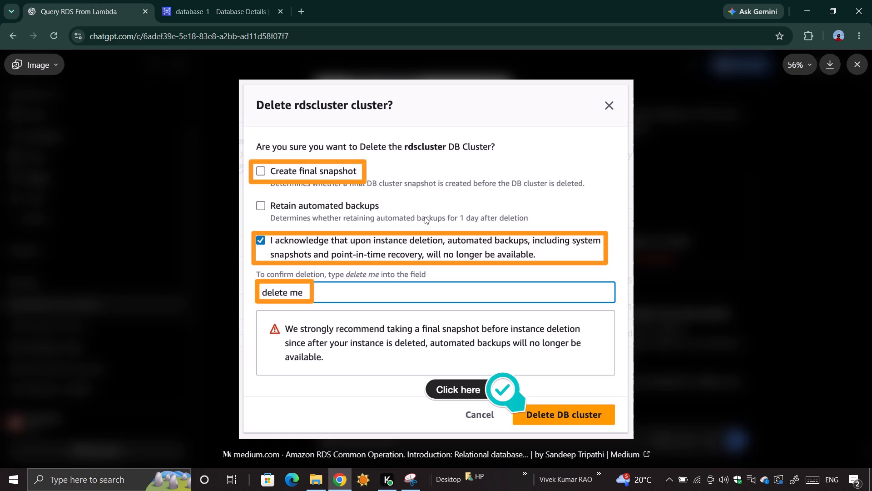
pyautogui.click(723, 184)
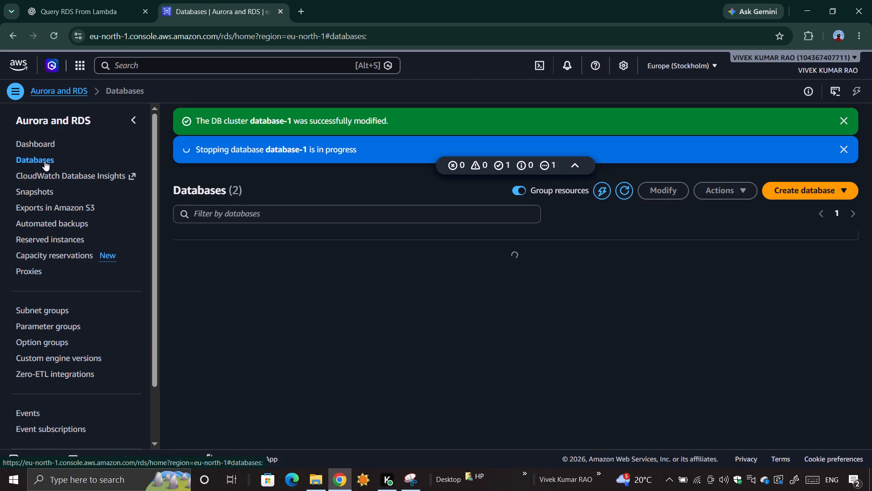
pyautogui.click(45, 161)
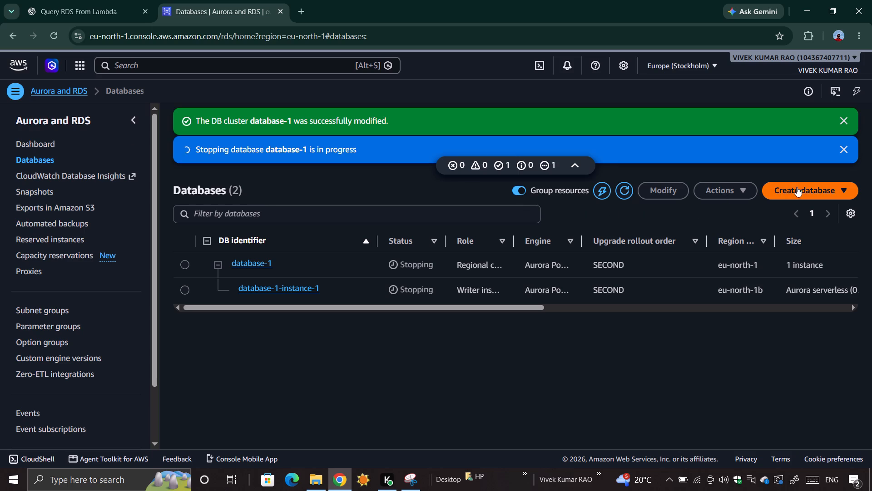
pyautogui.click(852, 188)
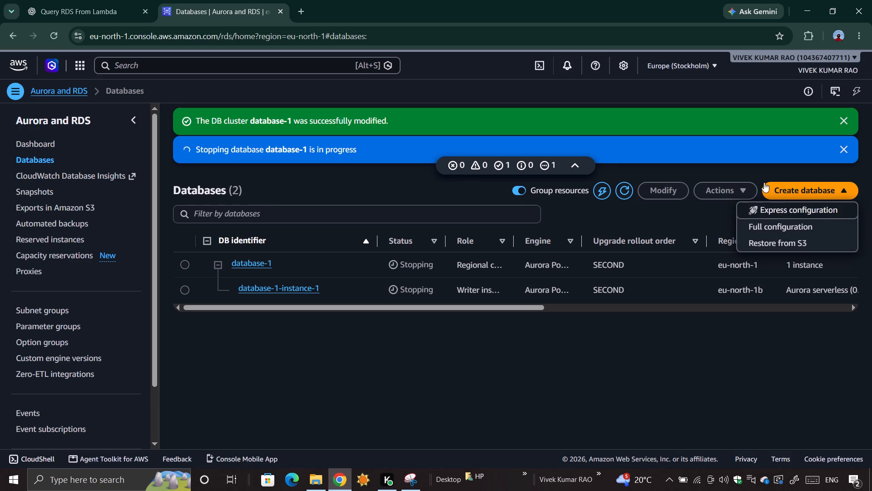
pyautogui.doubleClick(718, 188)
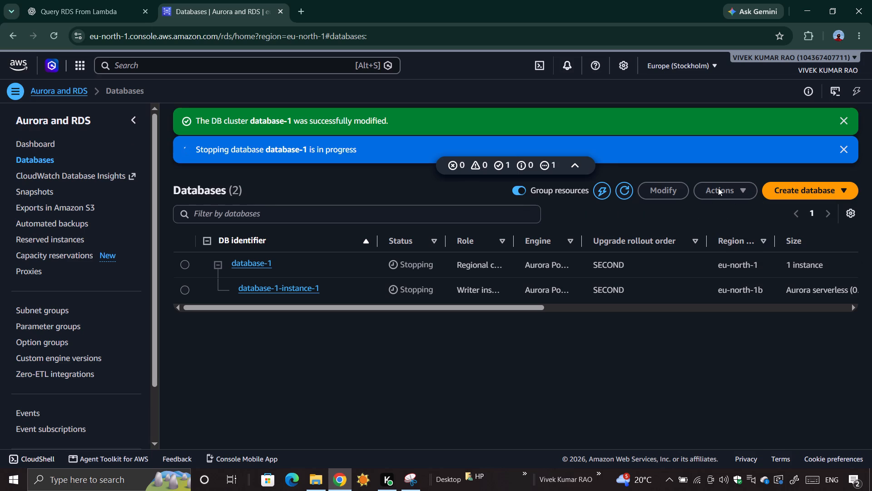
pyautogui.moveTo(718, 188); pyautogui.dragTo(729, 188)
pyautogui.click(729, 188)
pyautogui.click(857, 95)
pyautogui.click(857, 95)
# Check the free plan status and remaining credits in the AWS account details, and close them.
pyautogui.click(856, 71)
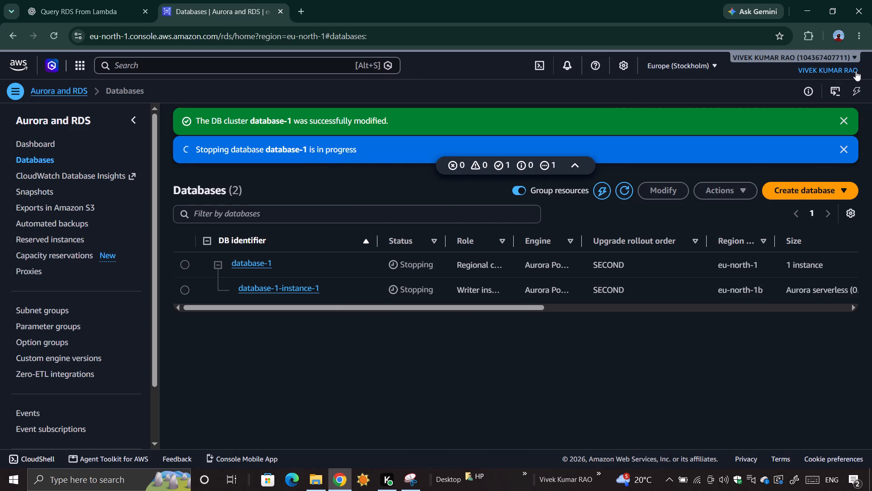
pyautogui.scroll(-1, 810, 232)
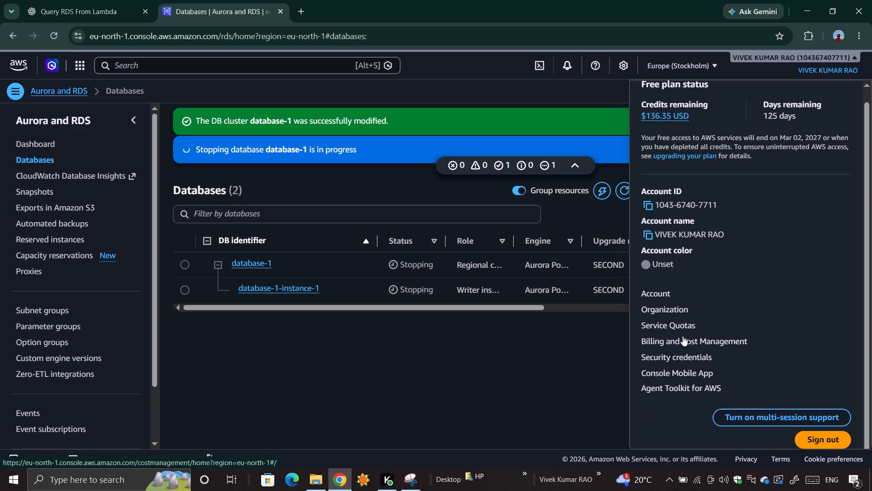
pyautogui.click(554, 391)
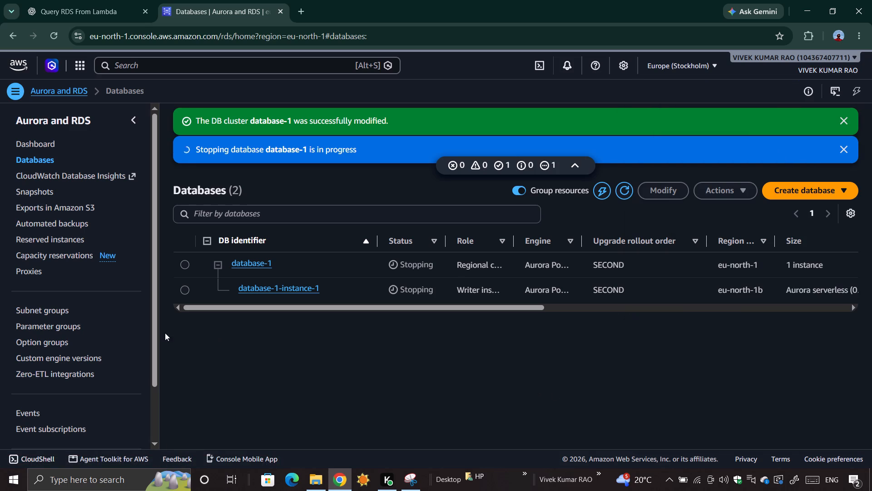
# Open the Aurora and RDS Dashboard and look over its contents.
pyautogui.scroll(-3, 74, 381)
pyautogui.scroll(3, 89, 331)
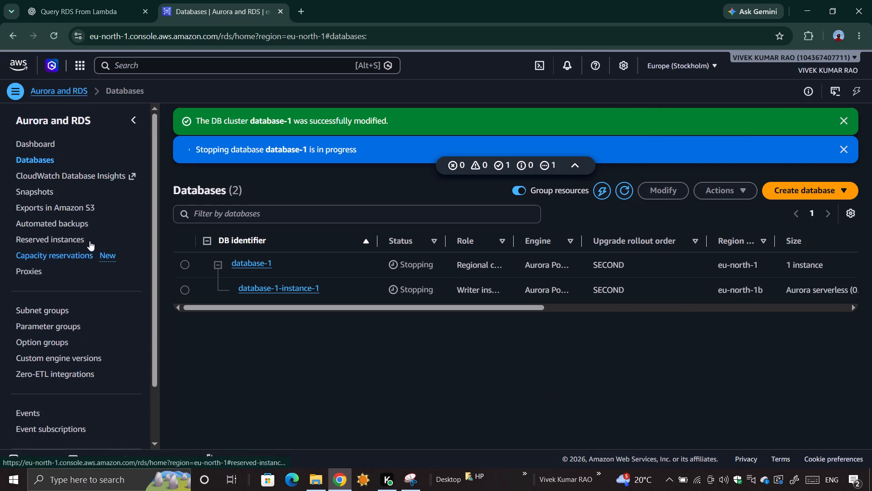
pyautogui.scroll(1, 89, 238)
pyautogui.click(38, 140)
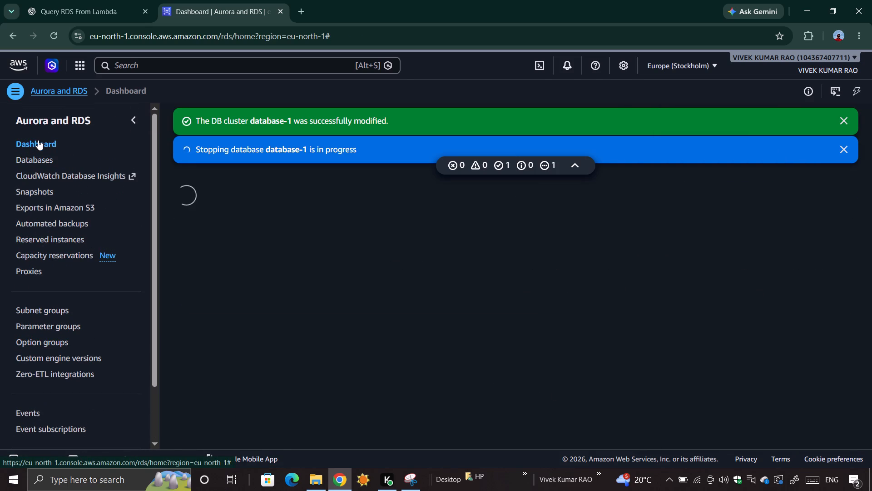
pyautogui.scroll(-1, 279, 247)
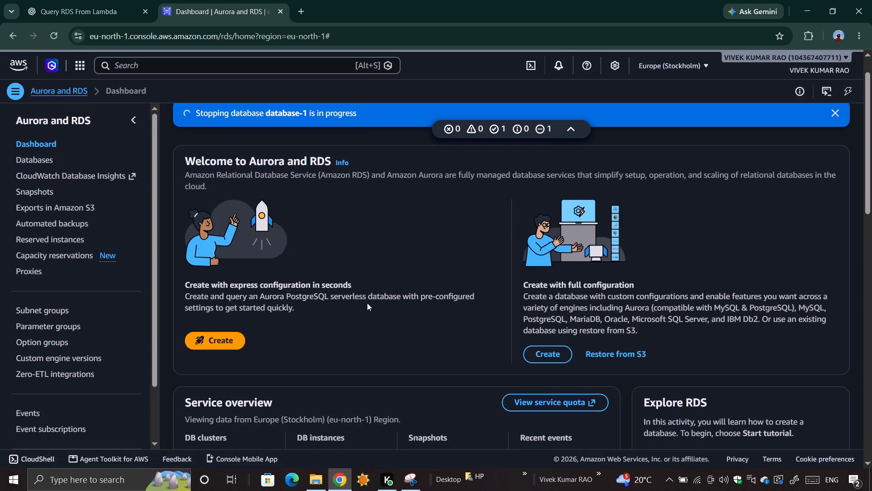
pyautogui.scroll(2, 367, 303)
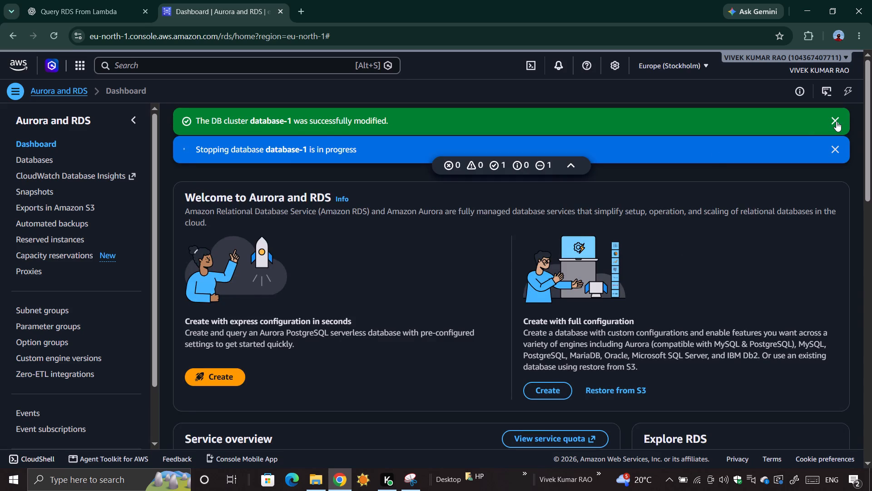
# Dismiss the database-1 cluster modification notification and return to the Databases list.
pyautogui.click(836, 121)
pyautogui.click(36, 160)
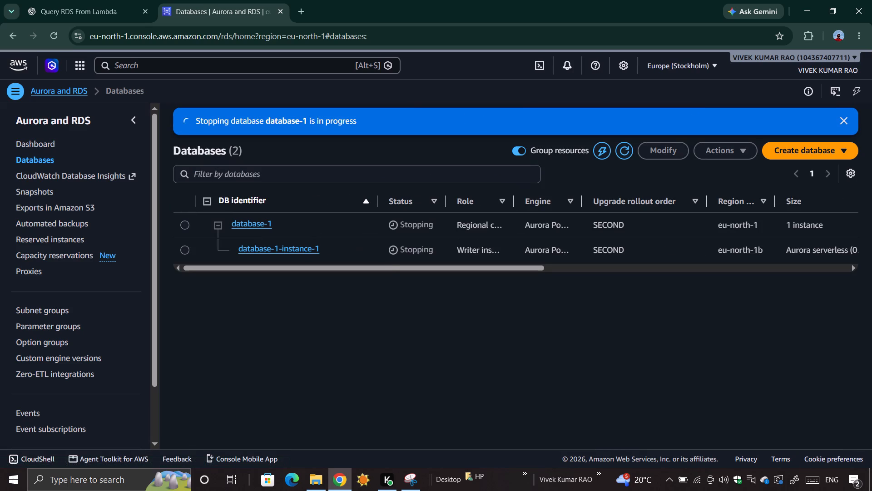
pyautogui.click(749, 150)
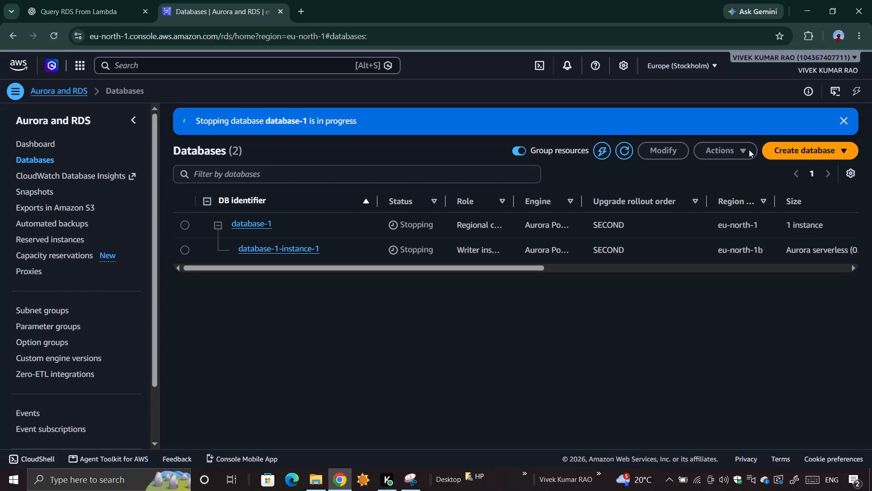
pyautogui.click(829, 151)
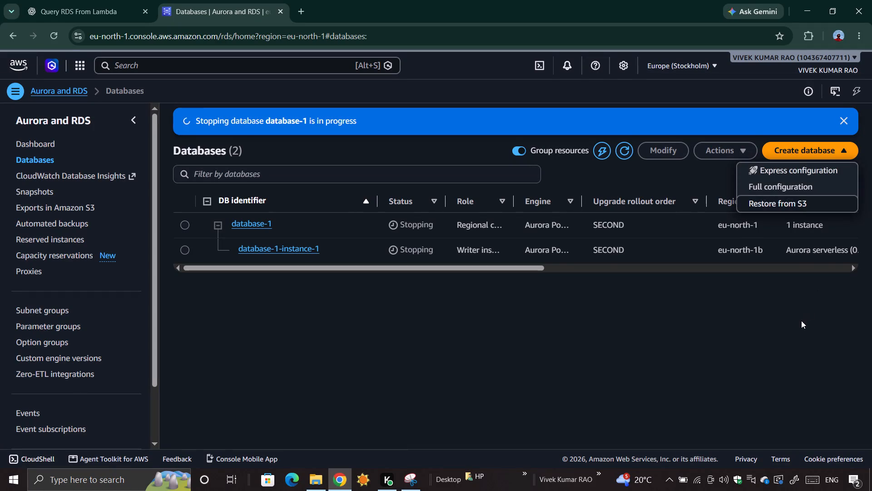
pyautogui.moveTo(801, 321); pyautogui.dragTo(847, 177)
# Look through the page size and column preferences of the Databases list and close them without changes.
pyautogui.click(847, 177)
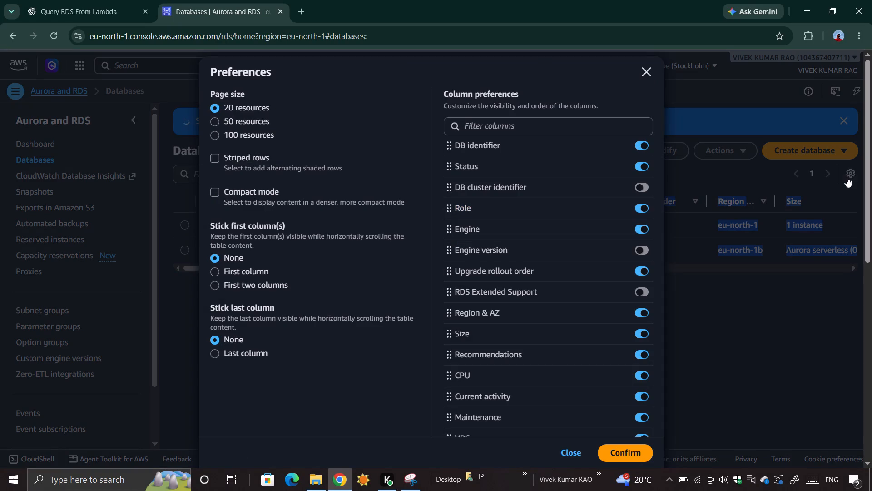
pyautogui.scroll(-10, 407, 283)
pyautogui.scroll(6, 407, 283)
pyautogui.scroll(-3, 565, 199)
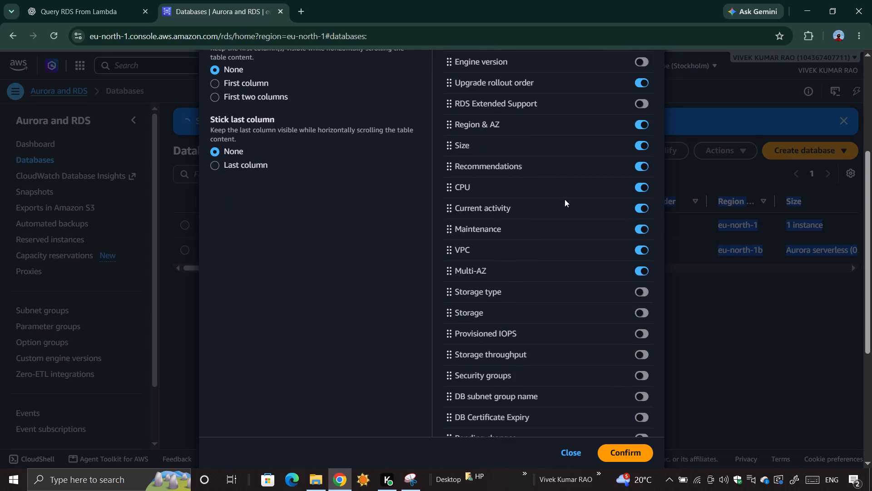
pyautogui.scroll(1, 565, 199)
pyautogui.scroll(-3, 565, 199)
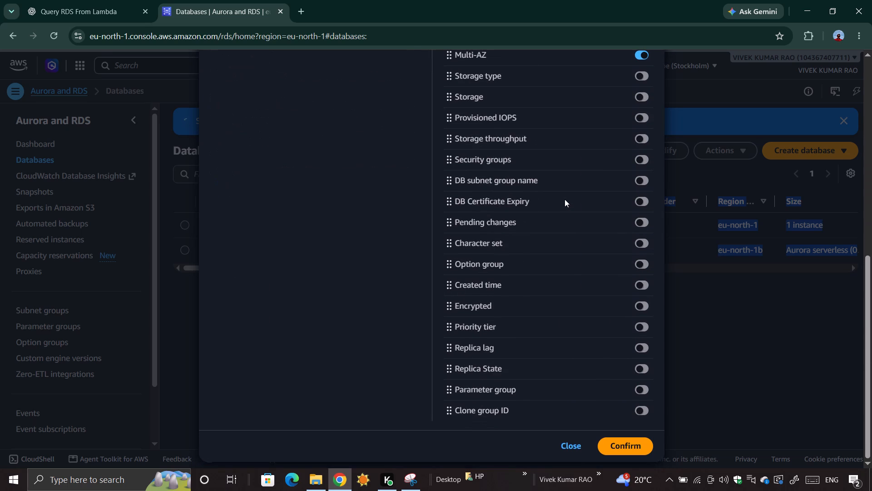
pyautogui.scroll(-2, 565, 199)
pyautogui.scroll(8, 565, 199)
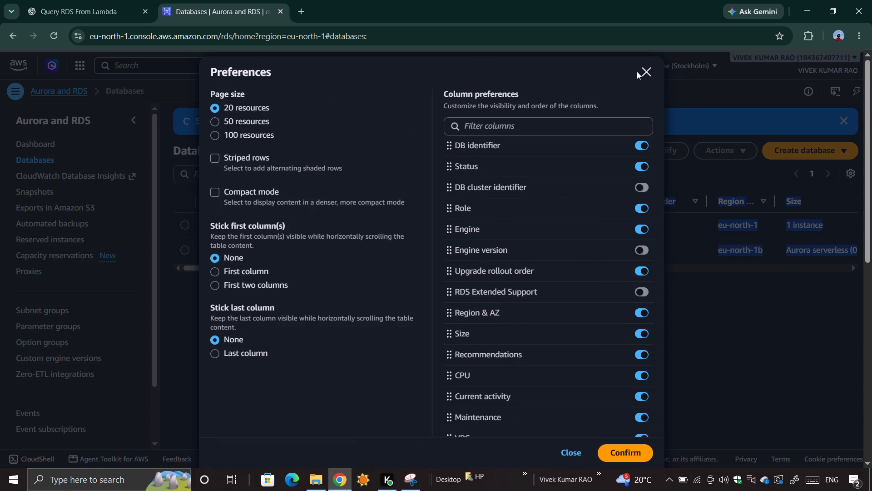
pyautogui.click(642, 71)
pyautogui.click(536, 329)
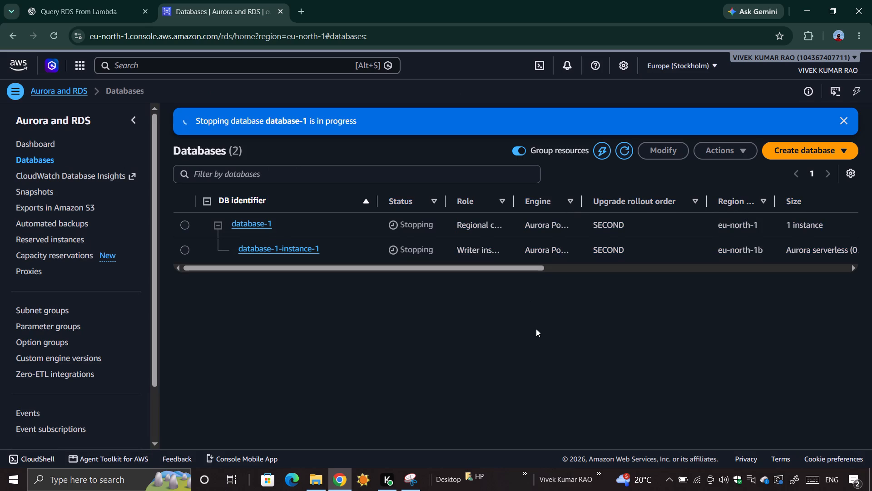
# Turn off Group resources for the Databases list.
pyautogui.click(520, 155)
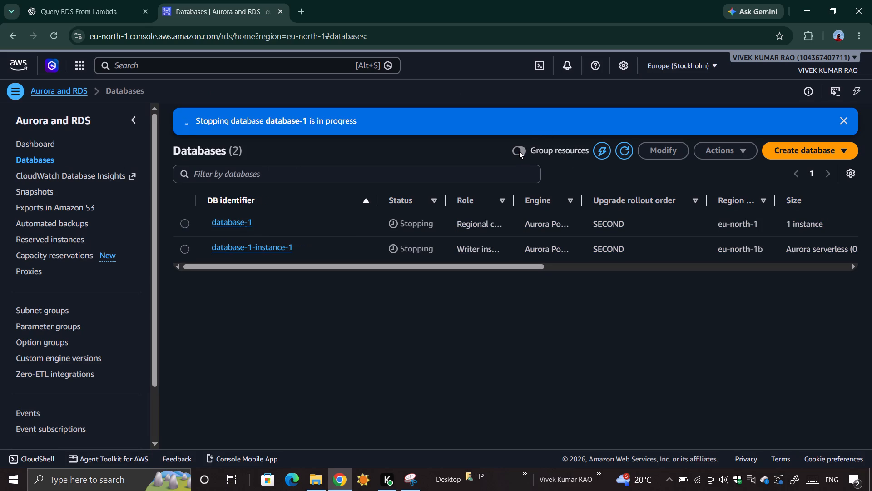
pyautogui.click(519, 150)
pyautogui.click(519, 150)
# Select the database-1 cluster in the Databases list and check the available actions and database creation options.
pyautogui.click(183, 222)
pyautogui.click(185, 244)
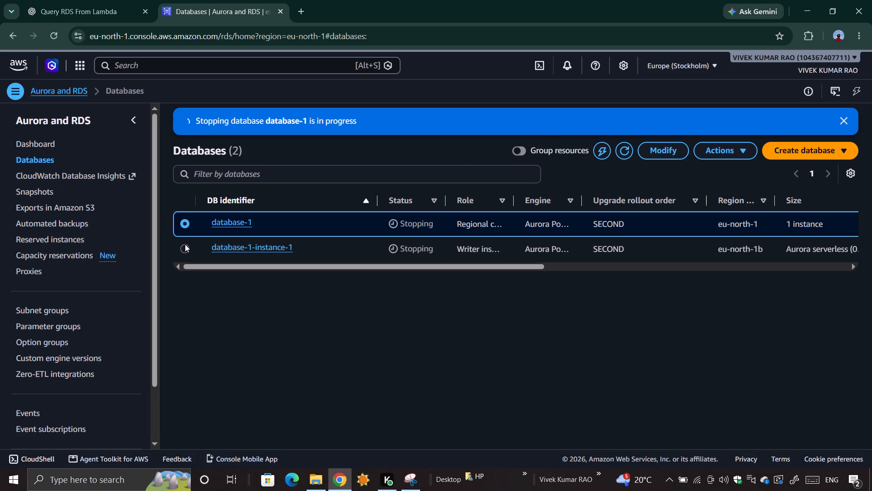
pyautogui.click(183, 227)
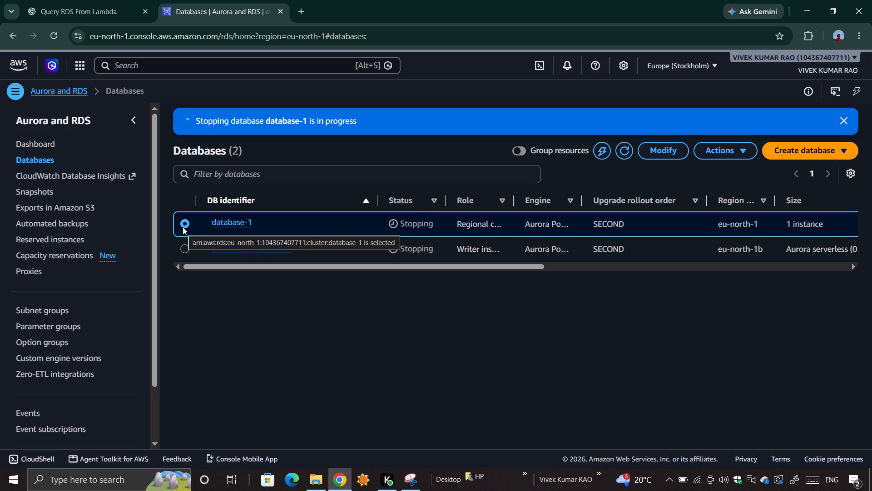
pyautogui.click(718, 147)
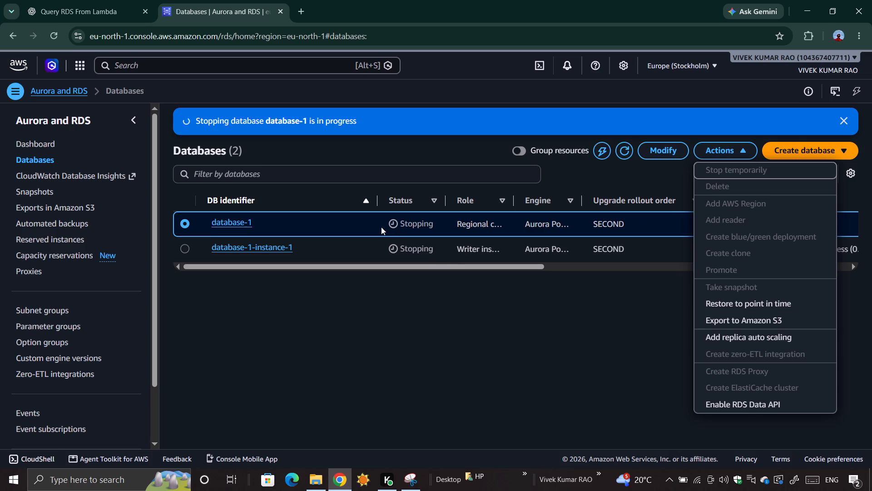
pyautogui.rightClick(238, 220)
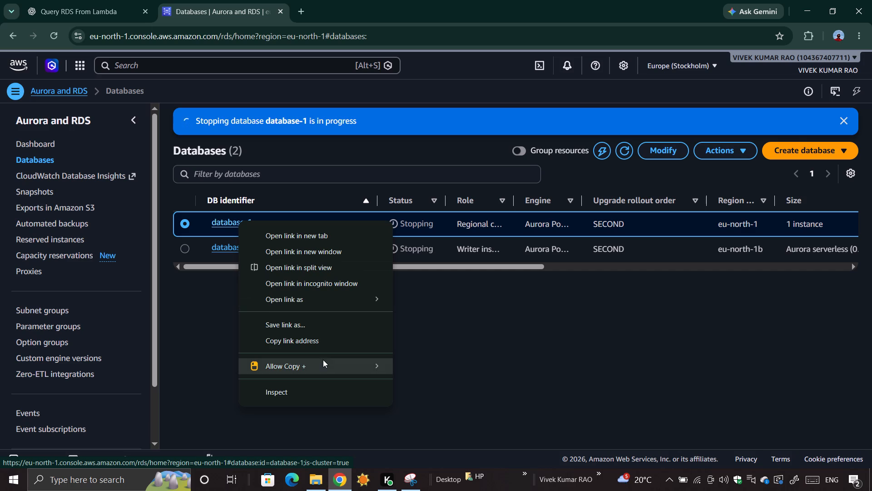
pyautogui.click(451, 352)
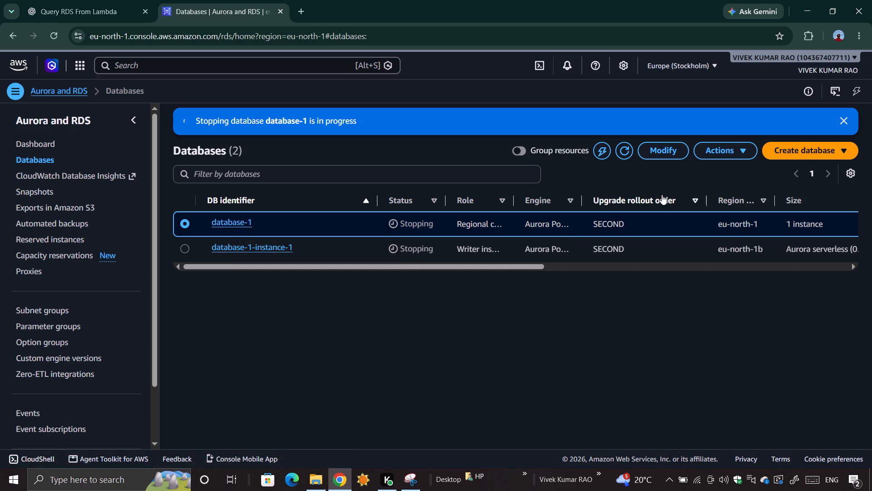
pyautogui.click(814, 151)
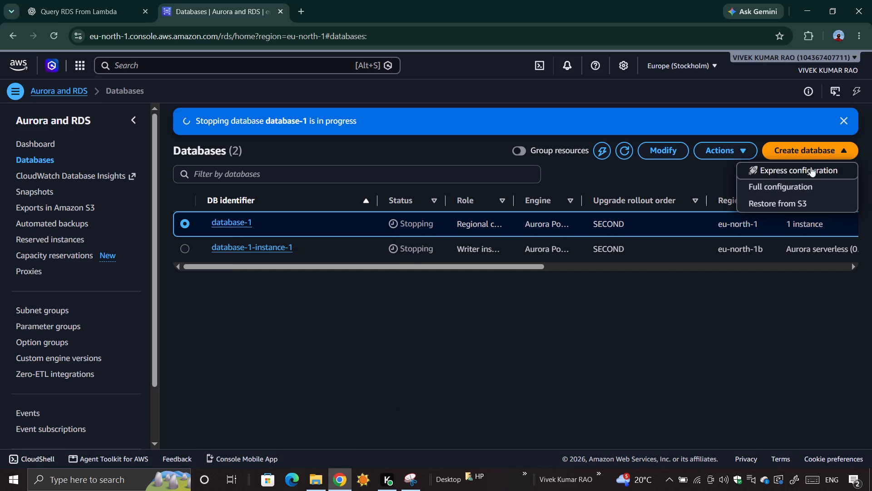
# Review the deletion protection setting and modification summary of the database-1 cluster, and return to the Databases list without changes.
pyautogui.click(677, 147)
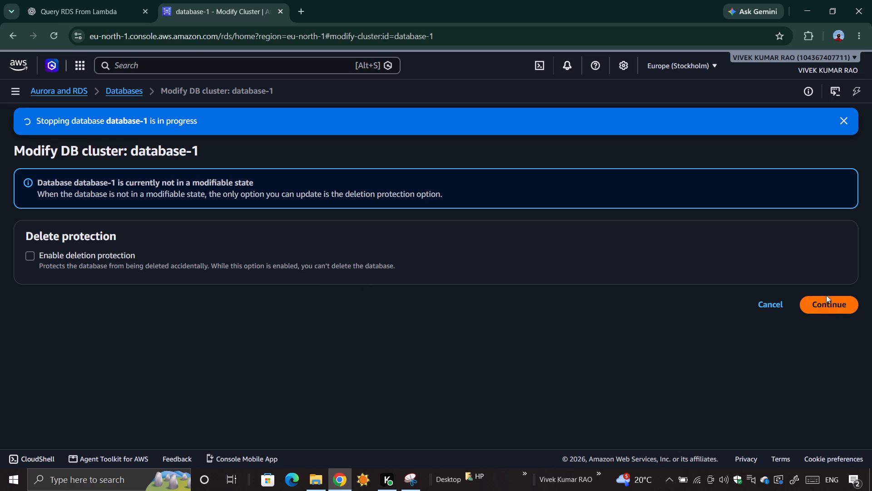
pyautogui.doubleClick(794, 193)
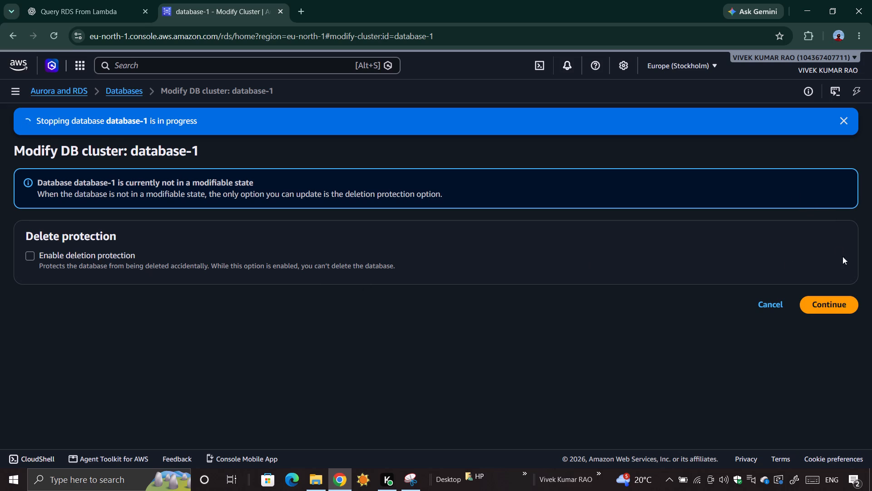
pyautogui.click(832, 307)
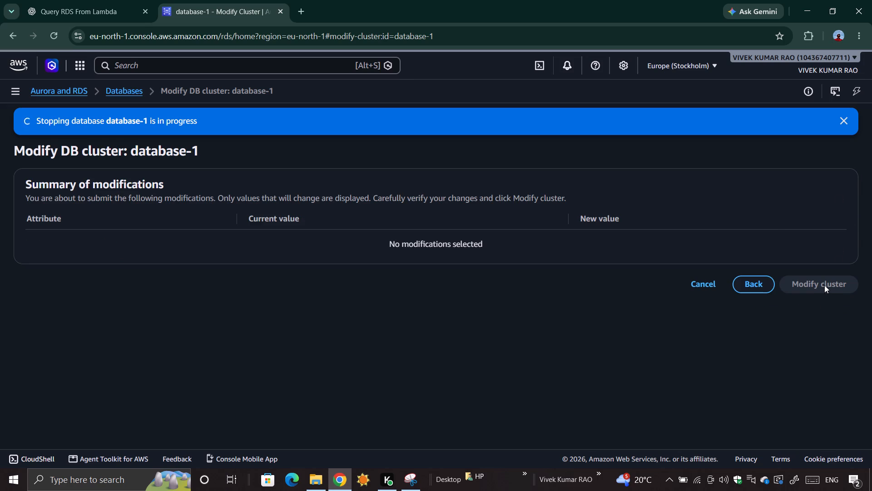
pyautogui.scroll(-2, 779, 212)
pyautogui.doubleClick(810, 284)
pyautogui.scroll(-1, 731, 192)
pyautogui.click(224, 85)
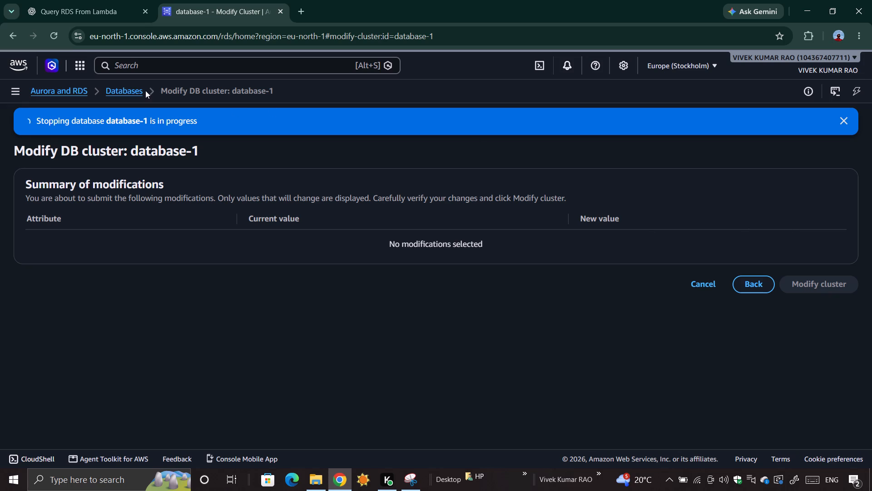
pyautogui.click(137, 90)
pyautogui.scroll(-1, 416, 244)
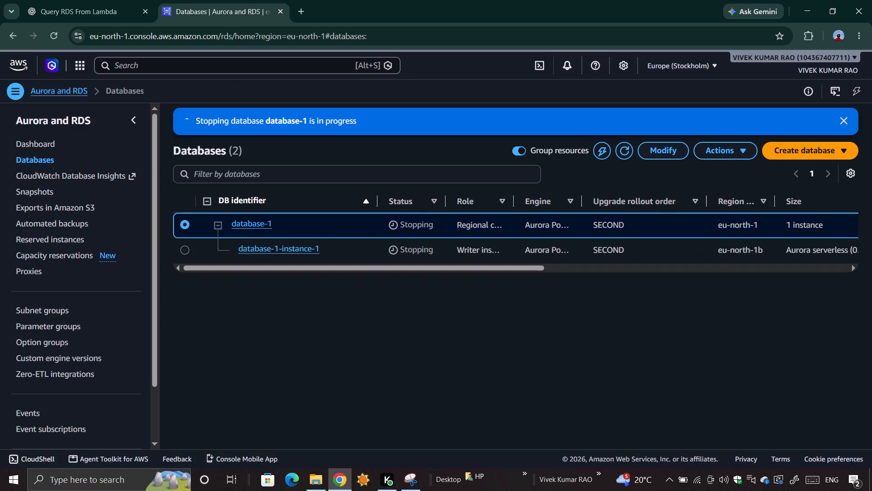
# Open the Aurora and RDS Dashboard and its Getting Started page, and look over the page contents and navigation entries.
pyautogui.click(45, 145)
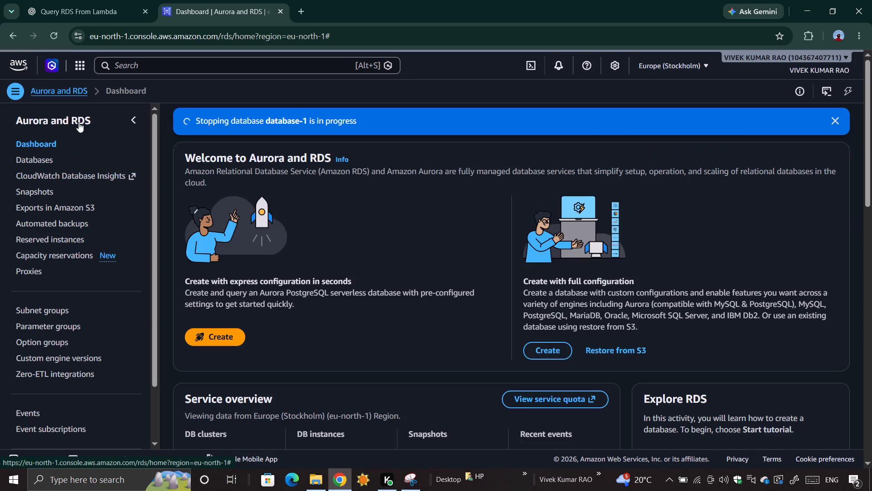
pyautogui.click(84, 125)
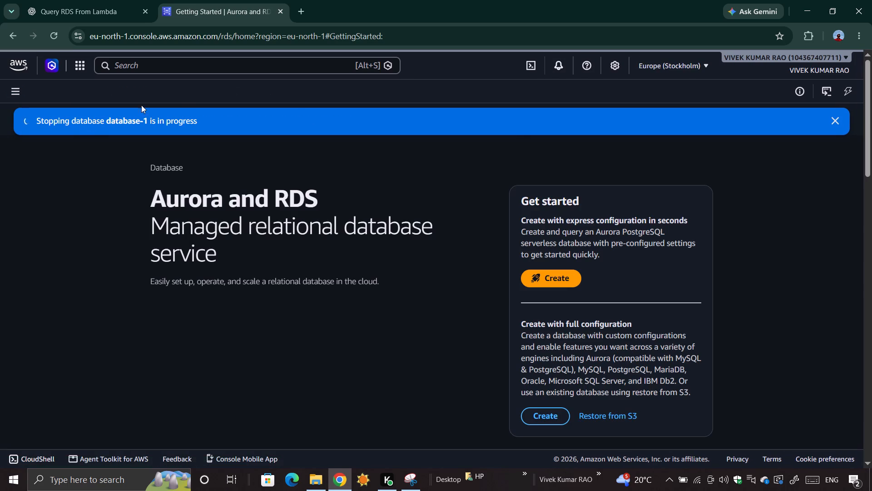
pyautogui.click(19, 96)
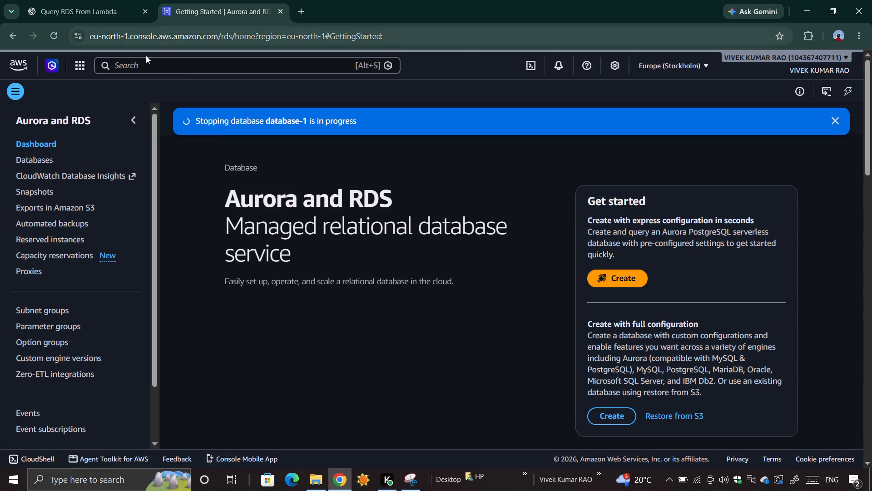
pyautogui.scroll(-2, 381, 229)
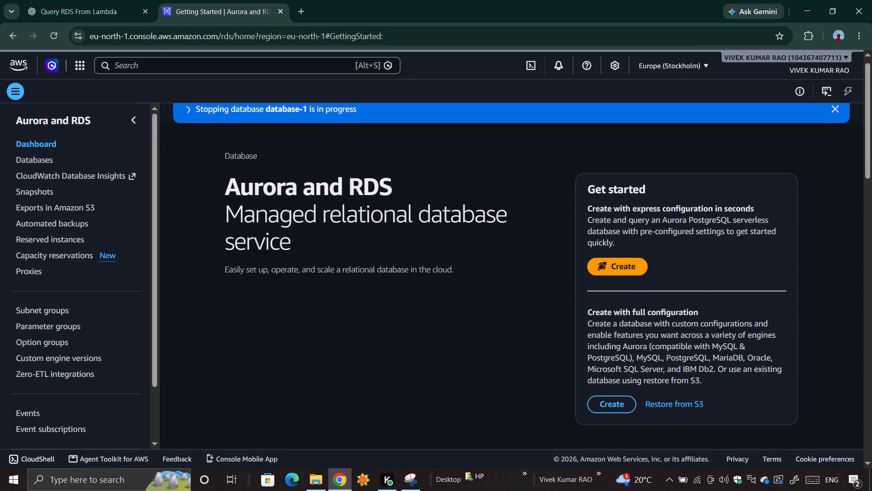
pyautogui.scroll(-4, 381, 229)
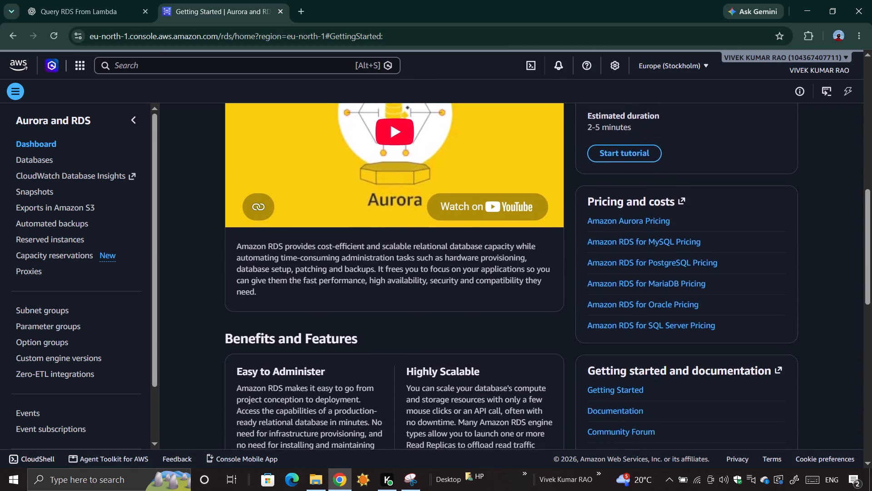
pyautogui.scroll(5, 381, 229)
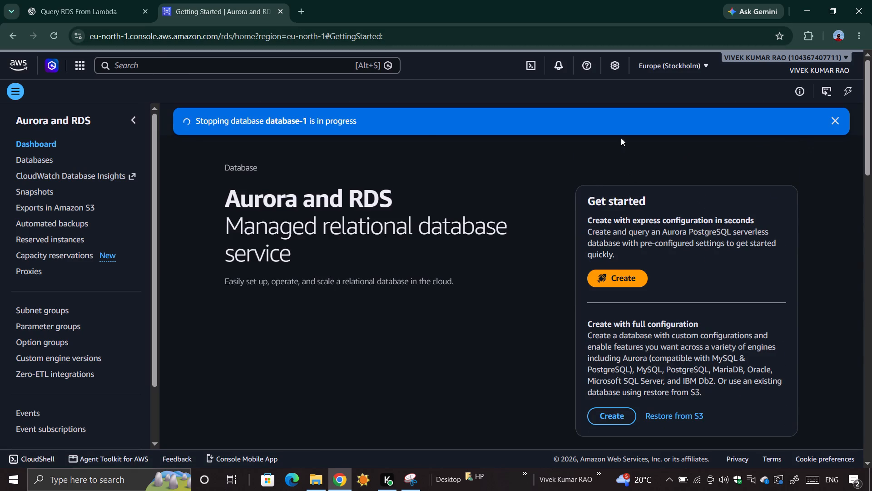
pyautogui.scroll(-1, 104, 237)
pyautogui.scroll(-1, 89, 307)
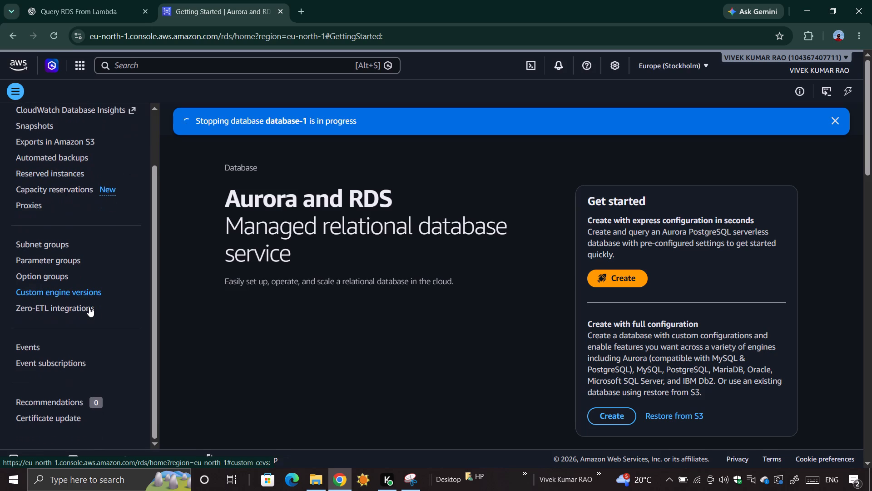
pyautogui.scroll(-2, 89, 307)
pyautogui.scroll(3, 75, 291)
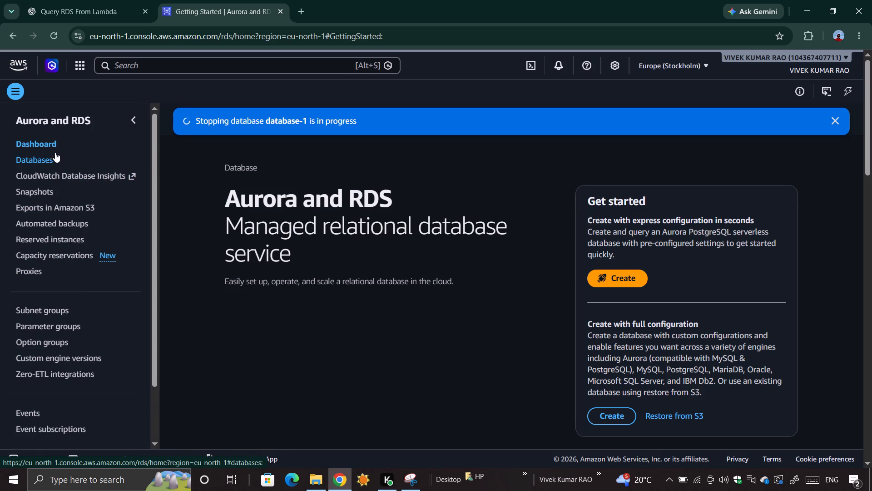
# Check the free plan status and remaining credits in the AWS account details, and close them.
pyautogui.click(835, 67)
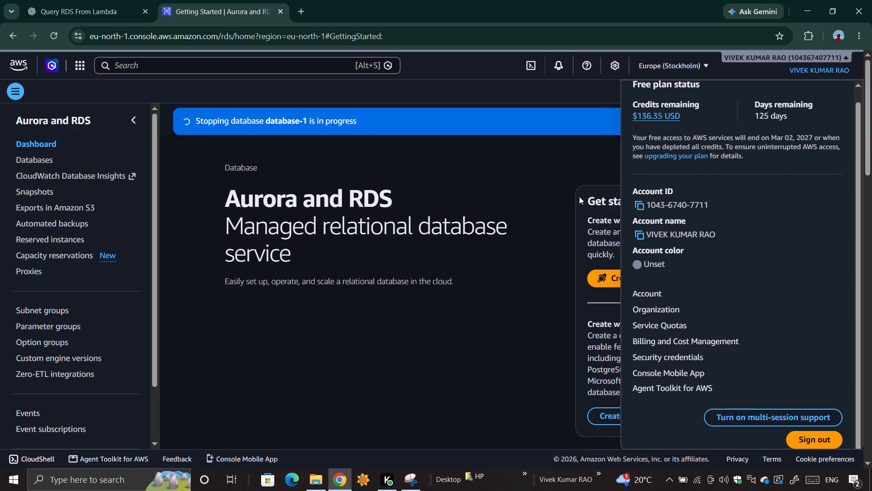
pyautogui.scroll(1, 681, 222)
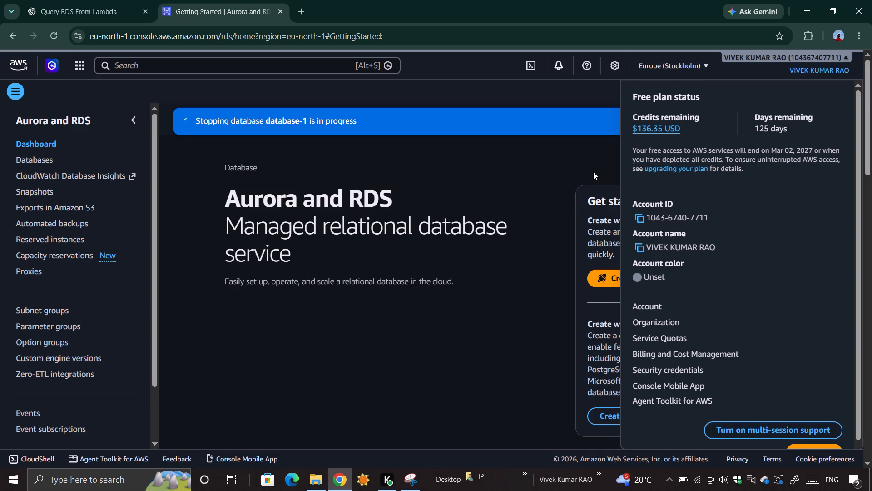
pyautogui.click(597, 180)
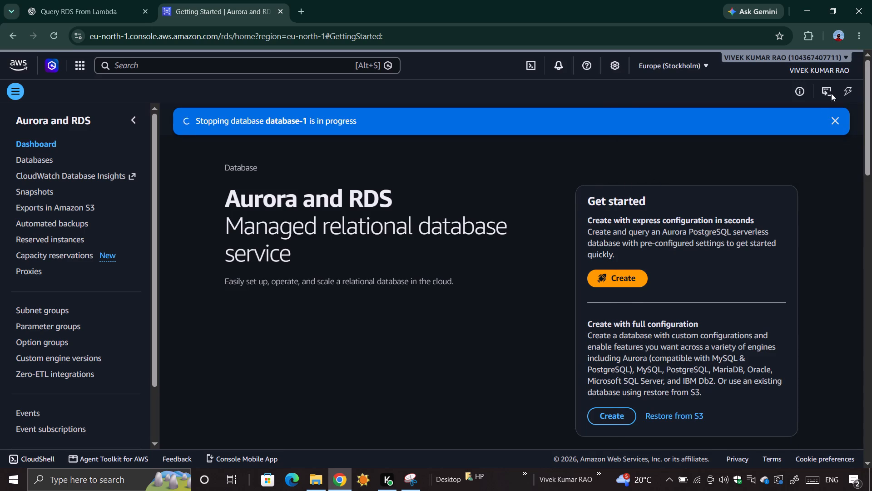
pyautogui.click(830, 65)
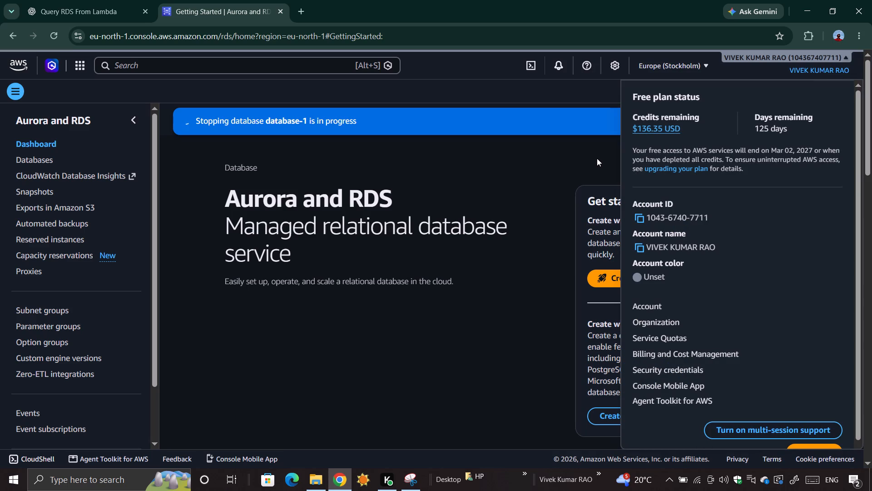
pyautogui.click(604, 161)
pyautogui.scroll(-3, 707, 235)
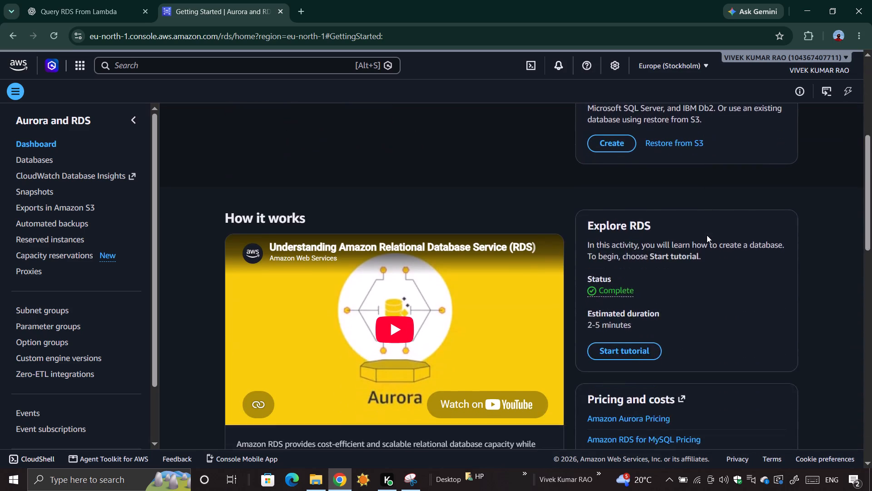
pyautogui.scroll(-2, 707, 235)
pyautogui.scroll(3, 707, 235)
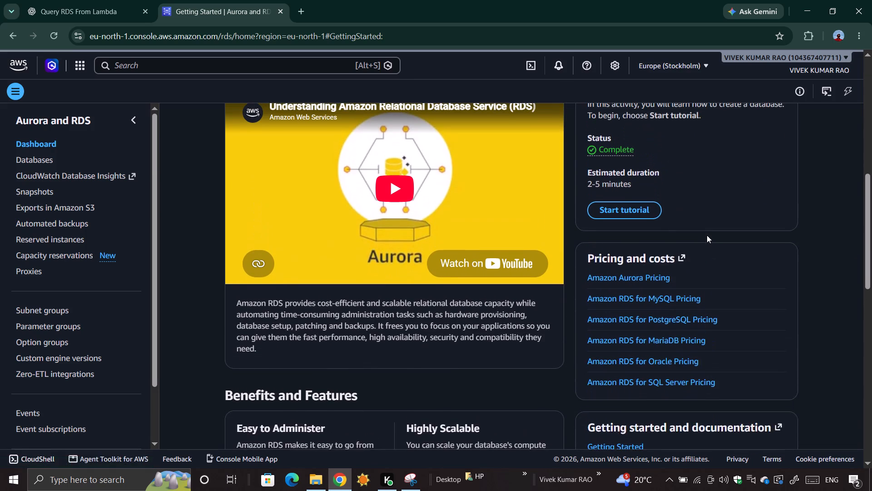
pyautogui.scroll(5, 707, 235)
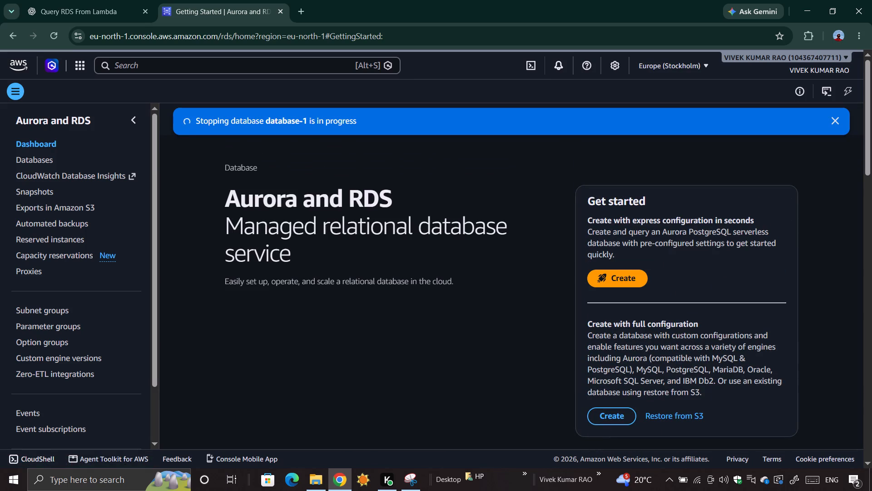
# Return to the Databases list and examine the status and remaining columns for database-1 and its writer instance.
pyautogui.click(36, 157)
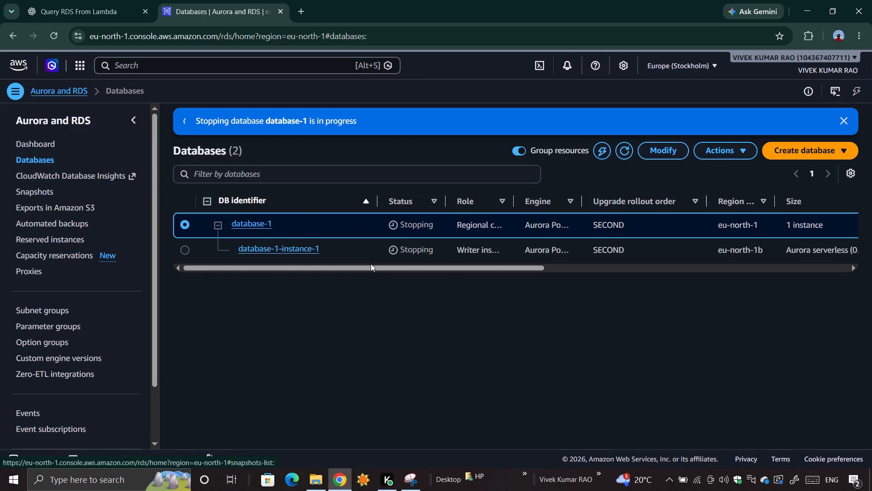
pyautogui.scroll(-1, 371, 264)
pyautogui.hscroll(-4, 741, 223)
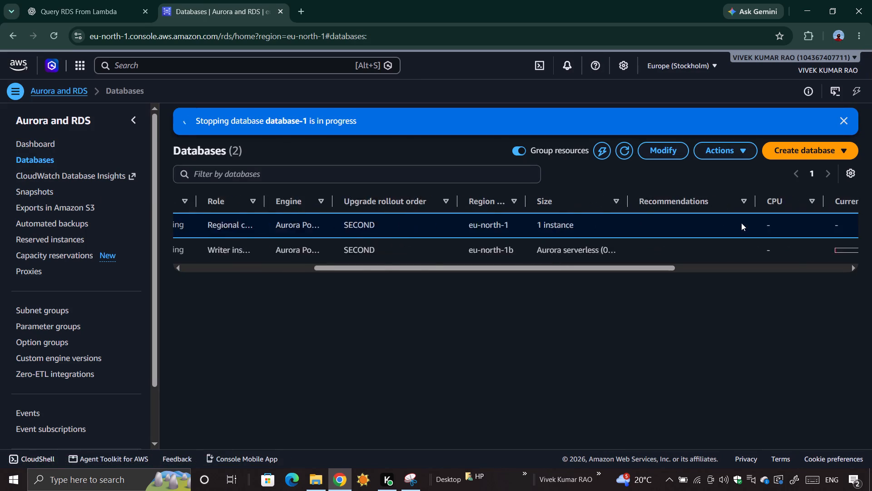
pyautogui.hscroll(-2, 741, 223)
pyautogui.hscroll(3, 741, 223)
pyautogui.hscroll(-7, 741, 223)
pyautogui.hscroll(6, 741, 223)
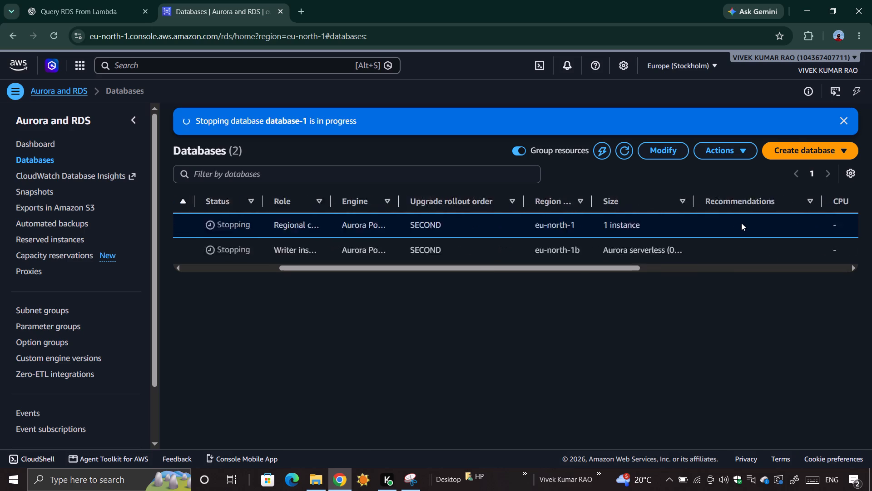
pyautogui.hscroll(2, 741, 223)
pyautogui.hscroll(-9, 741, 223)
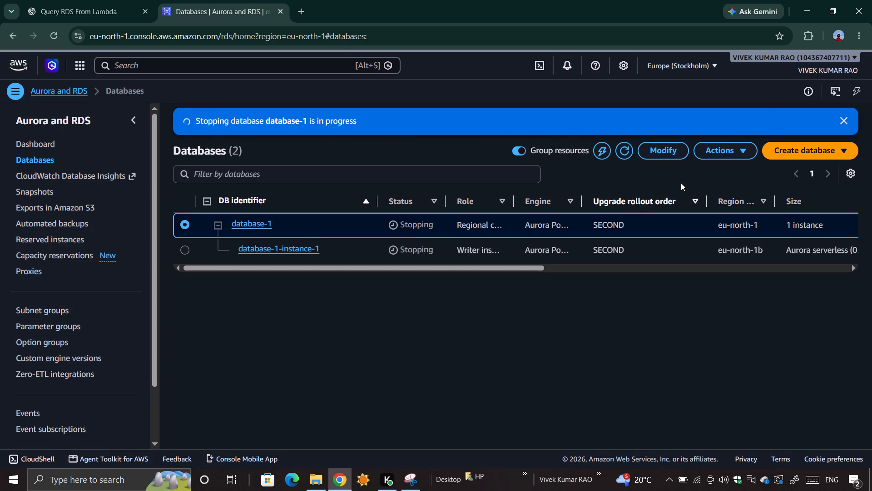
# Dismiss the notification about stopping database-1.
pyautogui.click(437, 115)
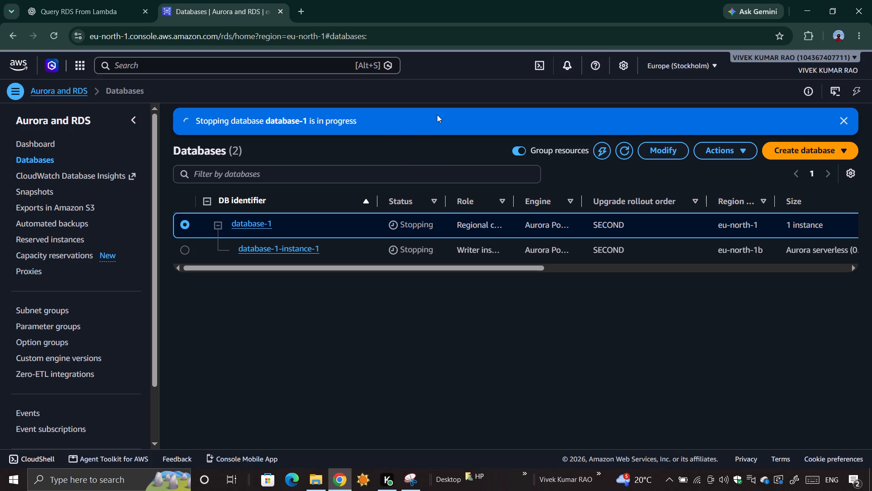
pyautogui.moveTo(437, 115); pyautogui.dragTo(684, 79)
pyautogui.tripleClick(845, 118)
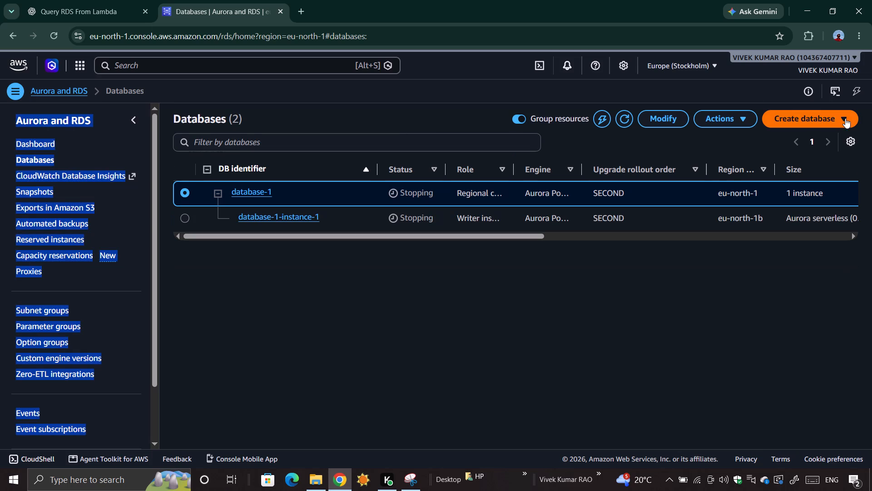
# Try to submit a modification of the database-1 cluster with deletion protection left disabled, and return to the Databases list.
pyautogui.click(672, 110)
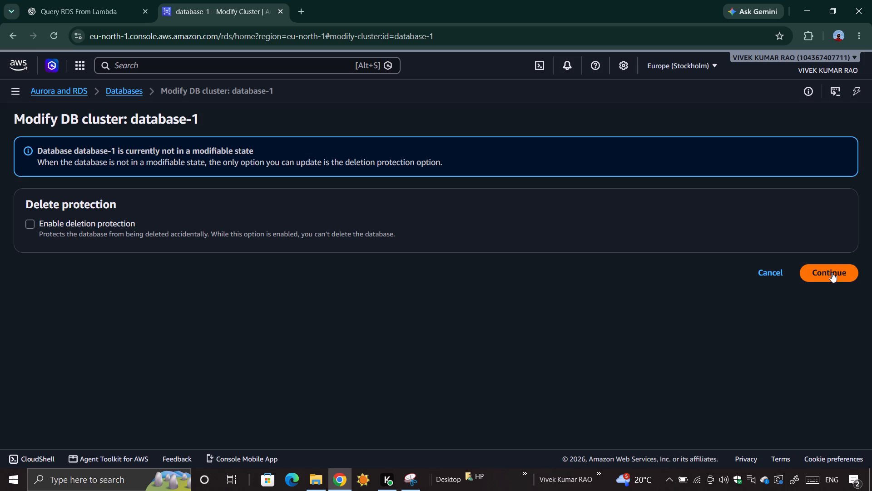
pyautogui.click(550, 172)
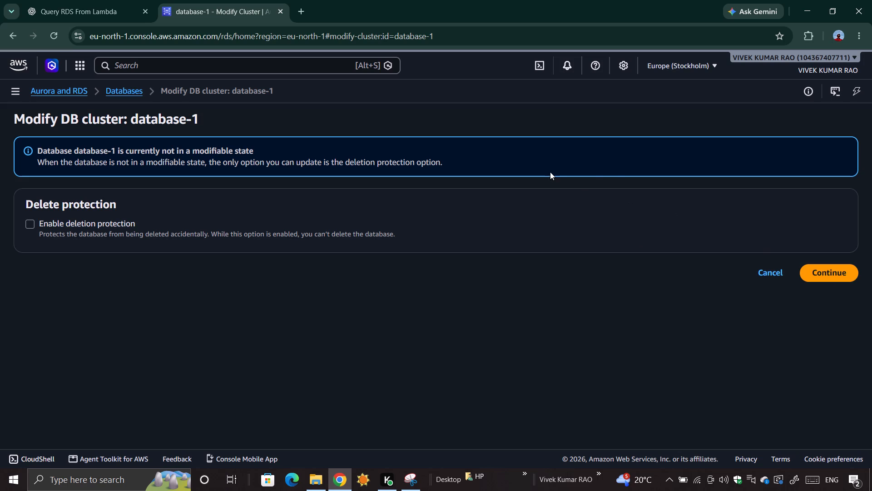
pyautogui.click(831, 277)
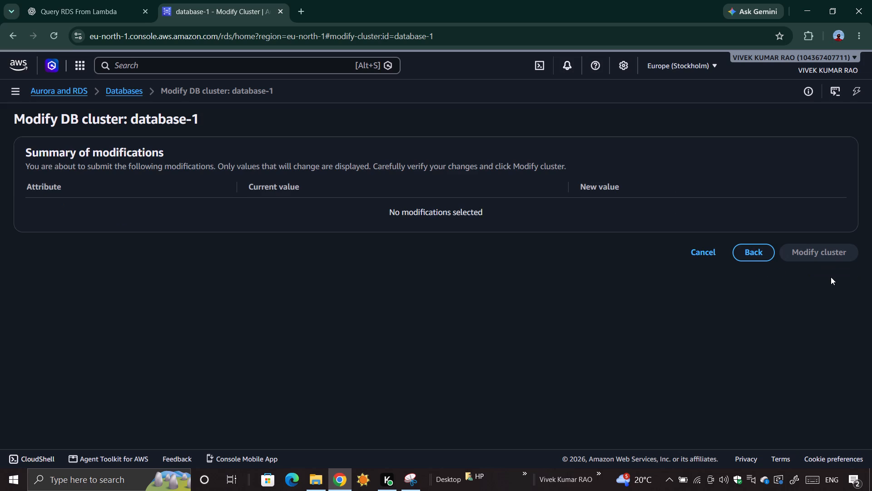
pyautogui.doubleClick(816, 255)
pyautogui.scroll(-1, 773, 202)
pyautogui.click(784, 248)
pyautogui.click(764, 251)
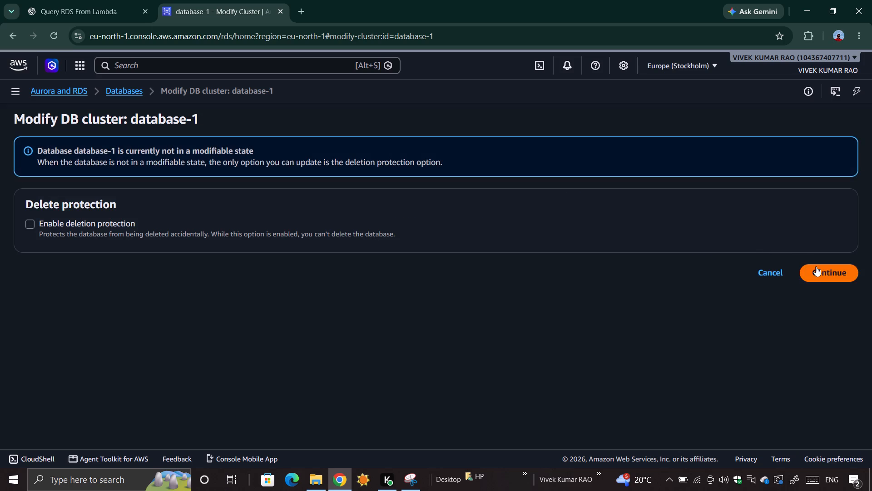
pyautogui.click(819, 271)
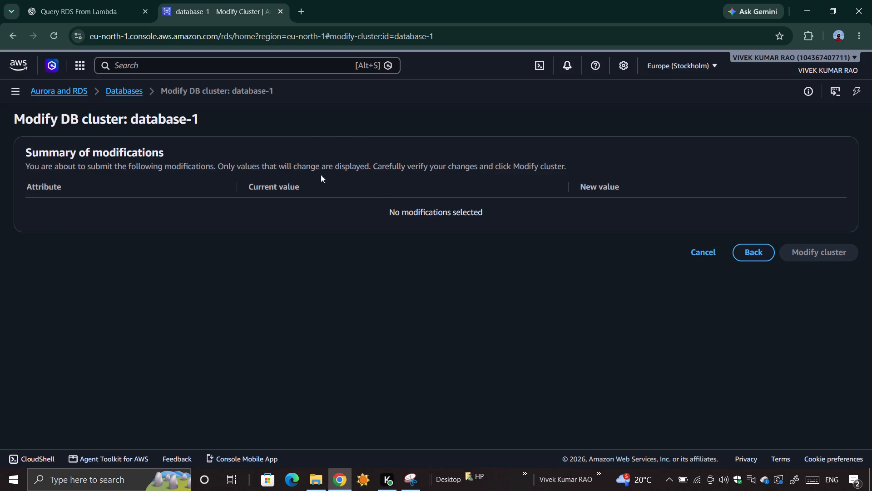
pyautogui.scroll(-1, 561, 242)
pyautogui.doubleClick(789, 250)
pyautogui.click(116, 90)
# Examine the remaining columns for database-1 and its writer instance, and view the table preferences without changing them.
pyautogui.scroll(-1, 296, 279)
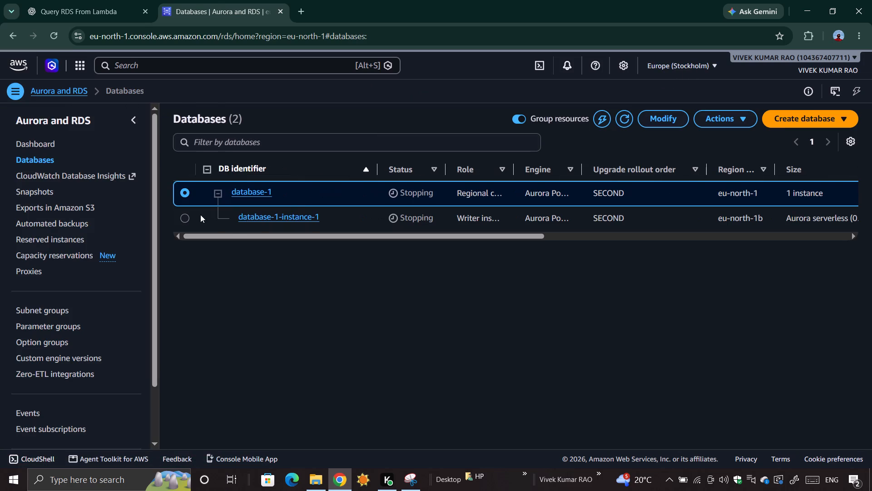
pyautogui.hscroll(-3, 634, 198)
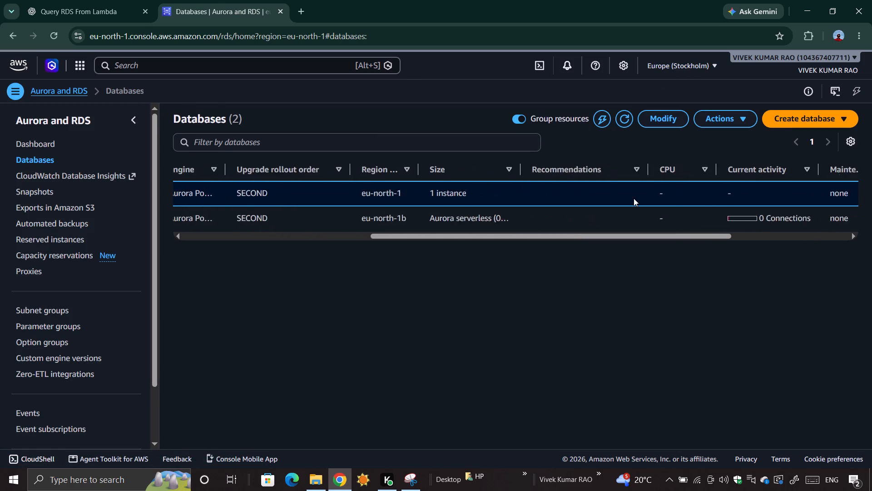
pyautogui.hscroll(-4, 634, 198)
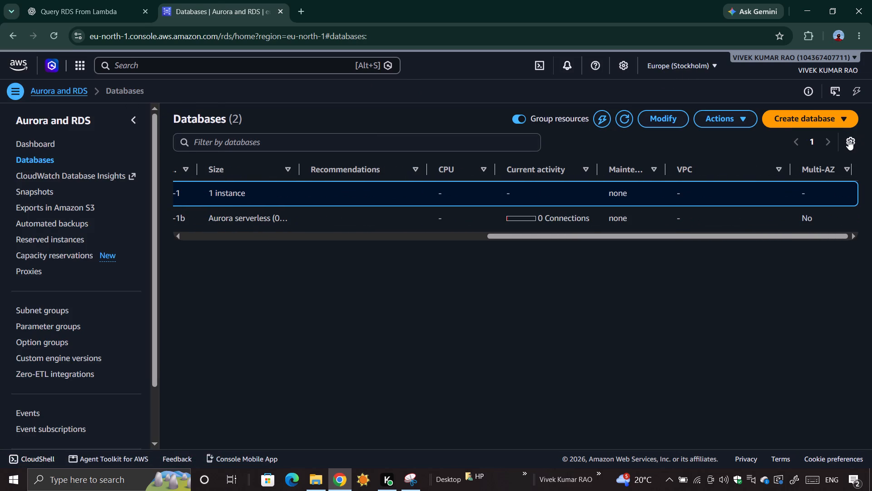
pyautogui.click(848, 140)
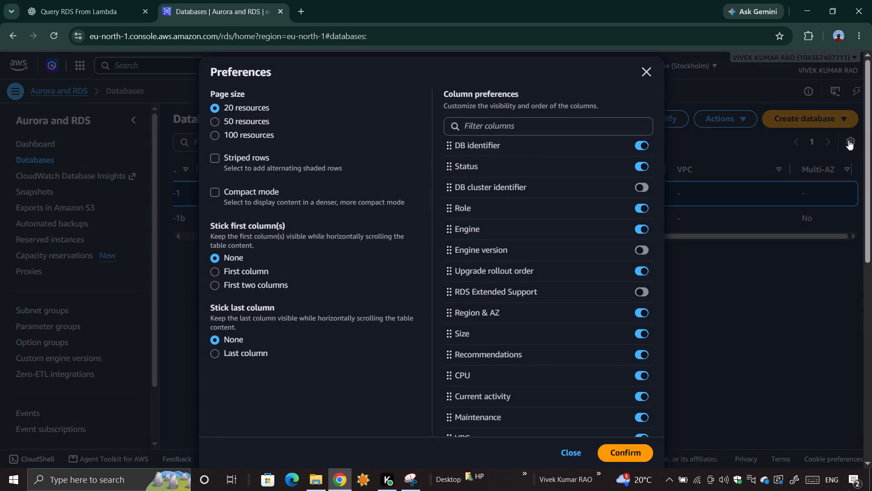
pyautogui.click(652, 71)
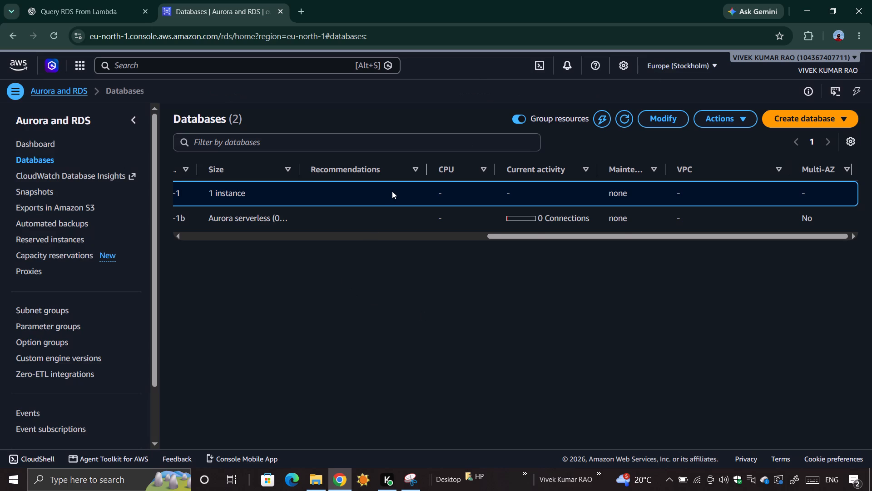
pyautogui.hscroll(14, 392, 191)
pyautogui.hscroll(-6, 229, 217)
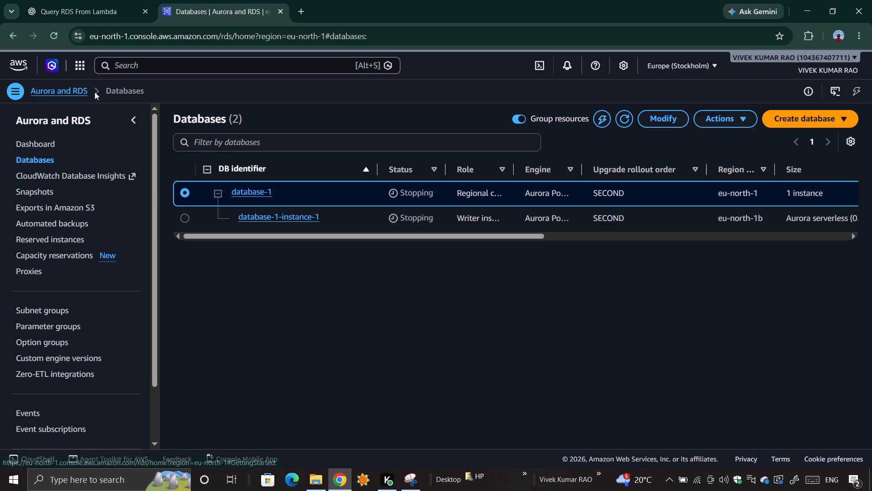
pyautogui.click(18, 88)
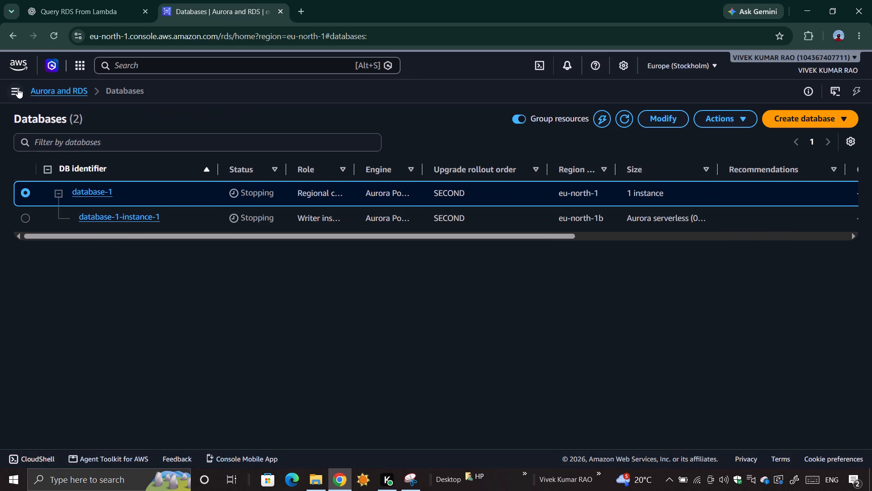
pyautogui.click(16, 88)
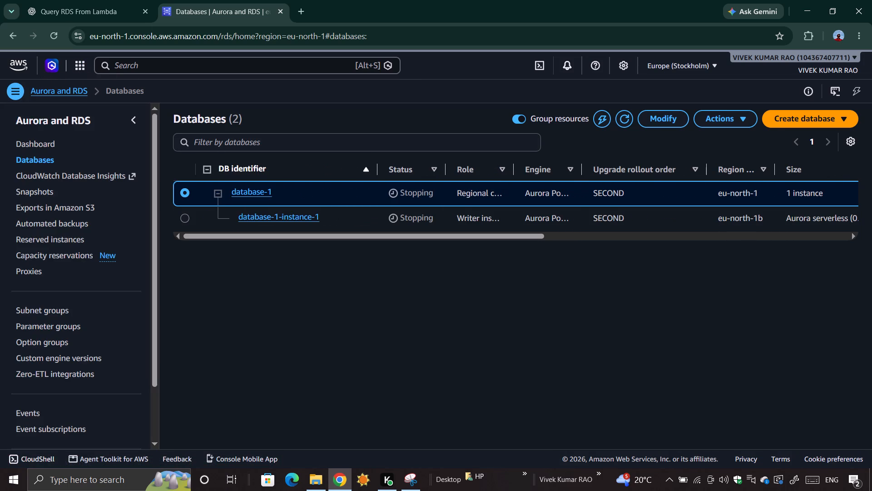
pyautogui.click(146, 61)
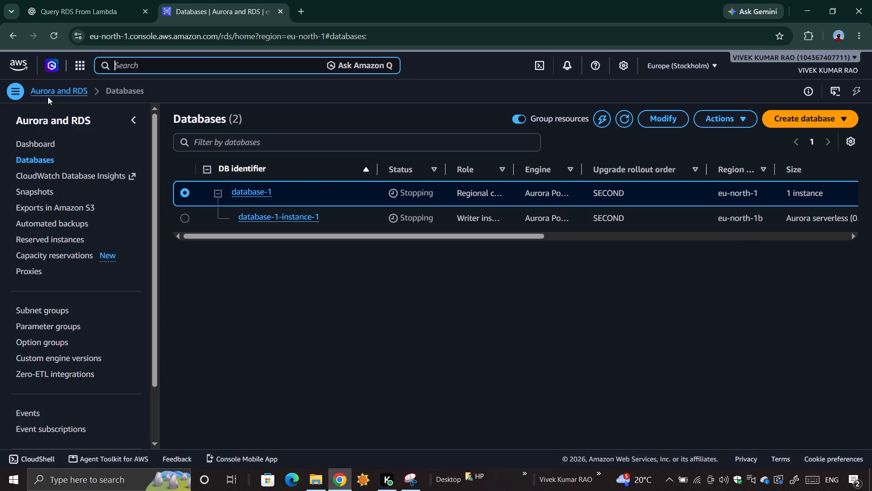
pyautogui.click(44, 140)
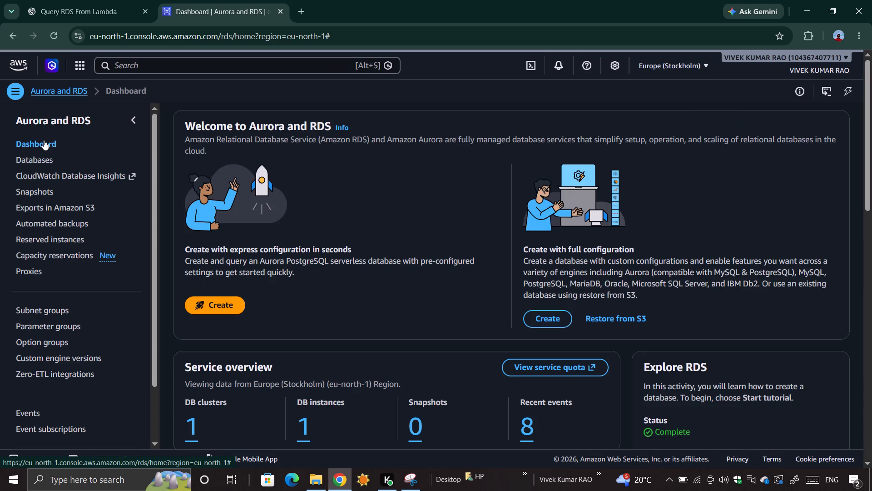
# Go back through the console tab's browsing history to its initial new tab page.
pyautogui.tripleClick(12, 38)
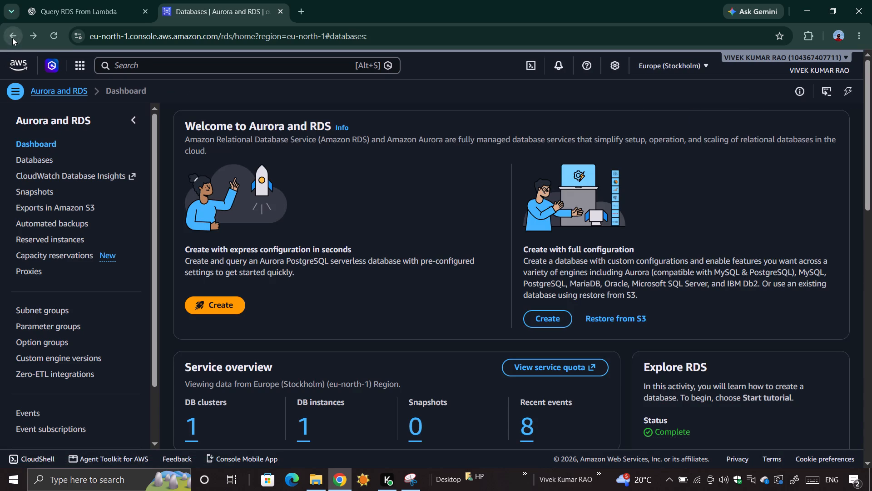
pyautogui.click(12, 38)
pyautogui.click(12, 38)
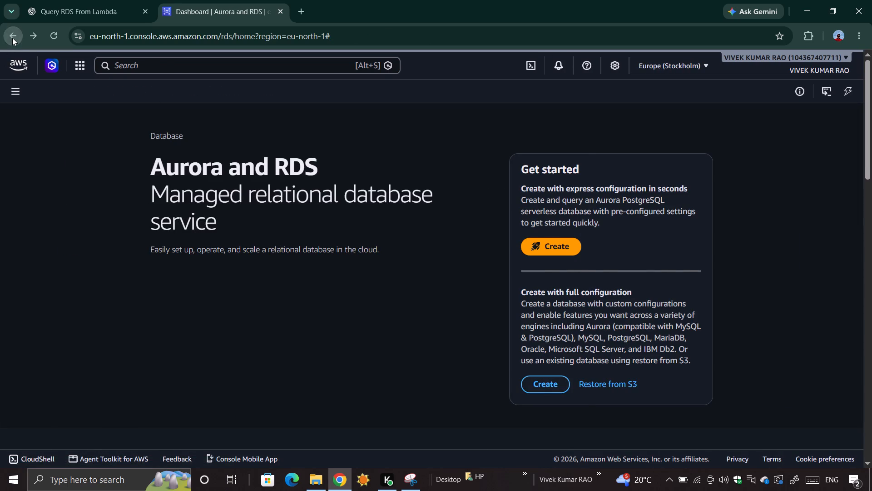
pyautogui.click(12, 38)
pyautogui.click(12, 38)
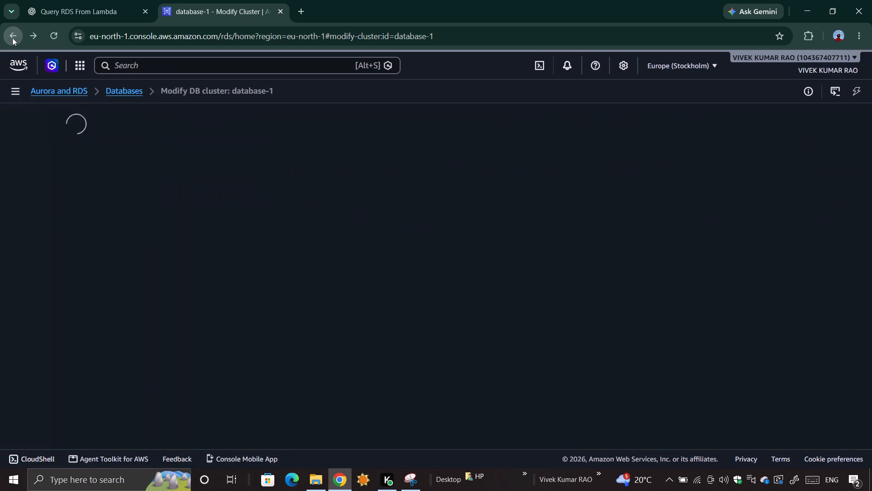
pyautogui.doubleClick(12, 38)
pyautogui.tripleClick(12, 38)
pyautogui.doubleClick(12, 38)
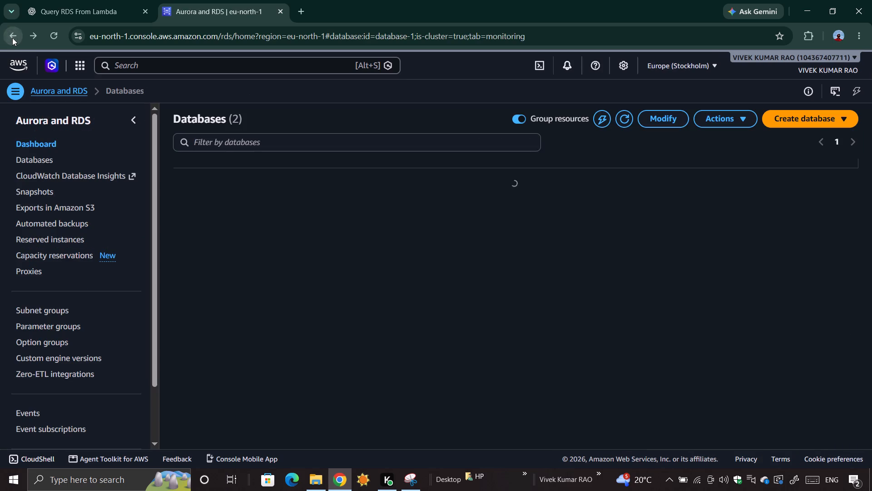
pyautogui.doubleClick(12, 38)
pyautogui.doubleClick(12, 38)
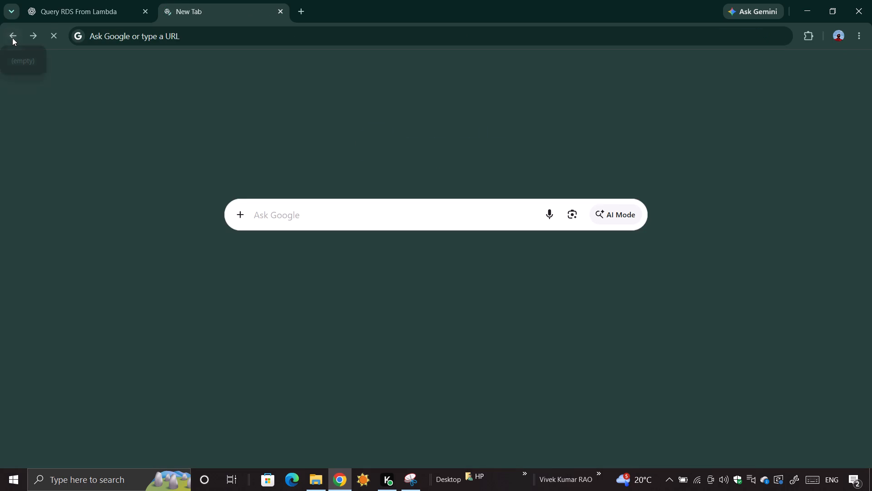
# Go forward in the tab's history from the new tab page.
pyautogui.click(32, 33)
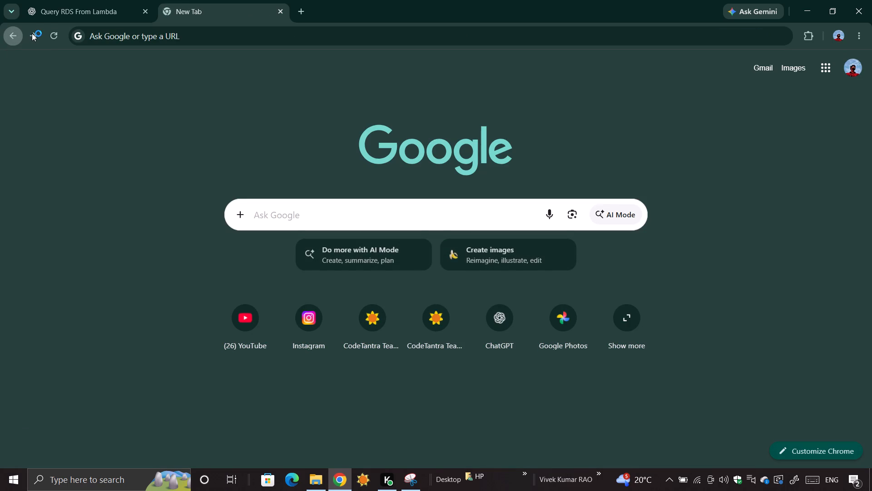
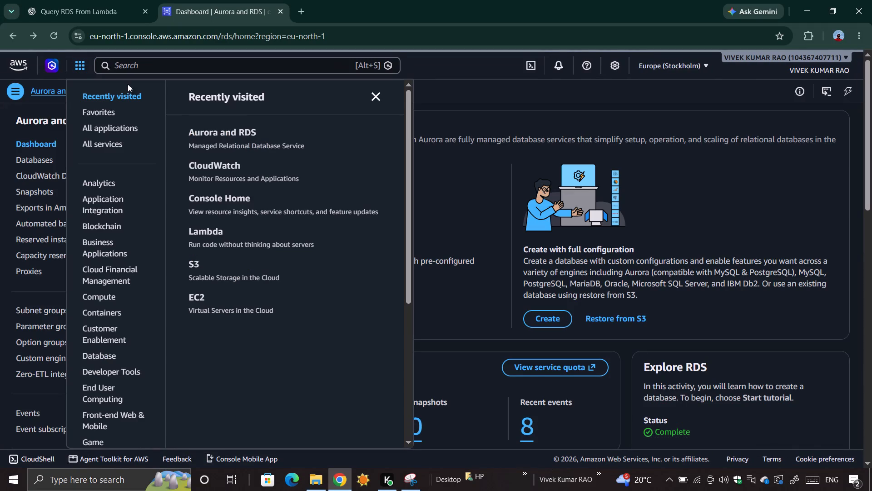
# Open the Aurora and RDS dashboard from the recently visited services.
pyautogui.click(224, 139)
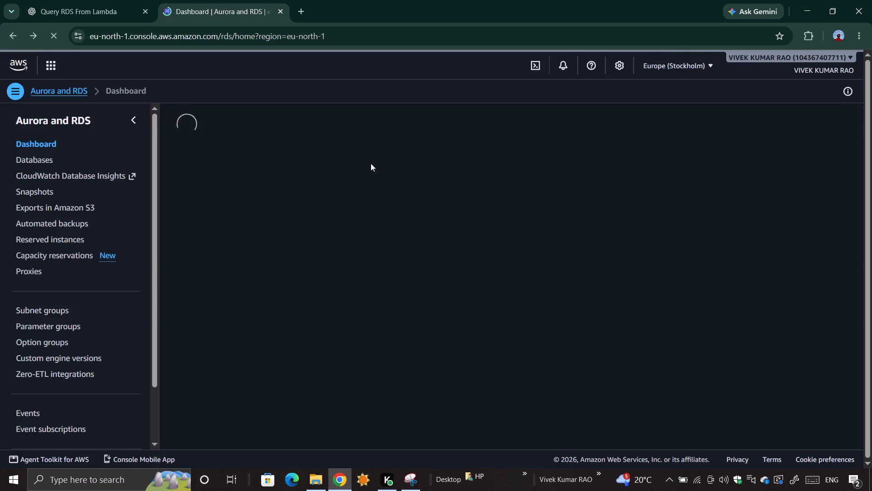
# Open the service quotas for Amazon RDS and examine the quota list, viewing the table preferences without changing them.
pyautogui.scroll(-3, 300, 261)
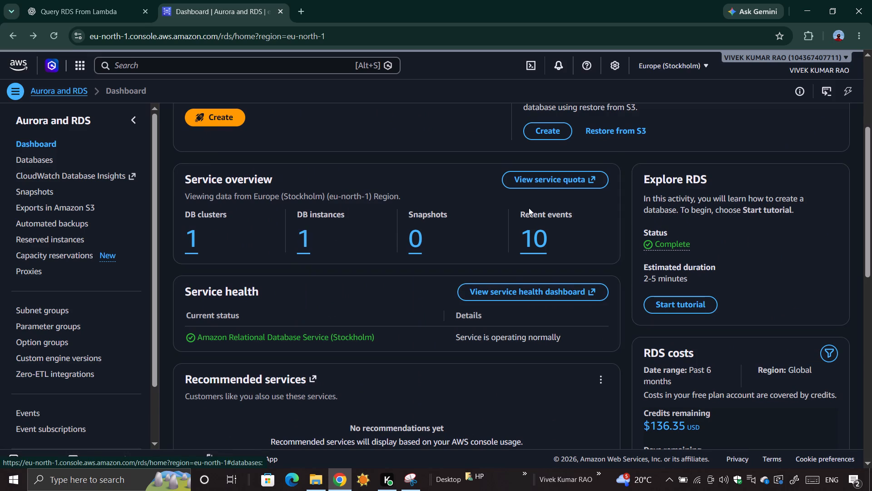
pyautogui.click(560, 180)
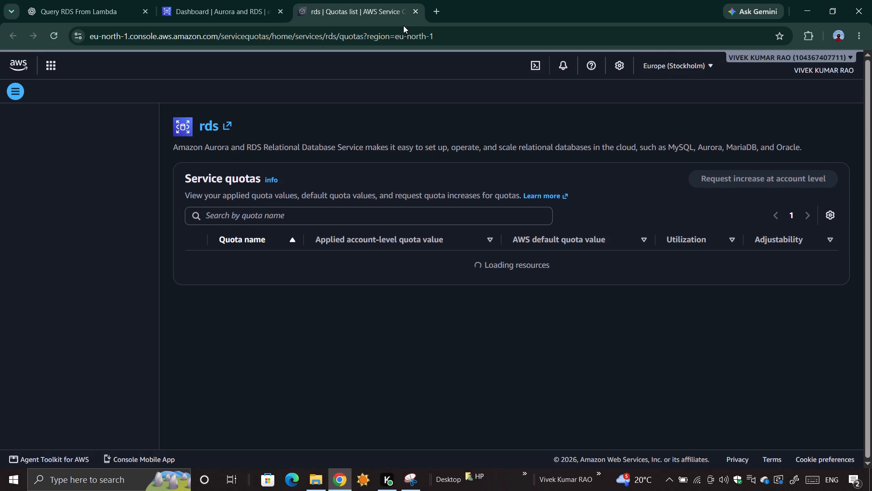
pyautogui.click(795, 215)
pyautogui.click(829, 215)
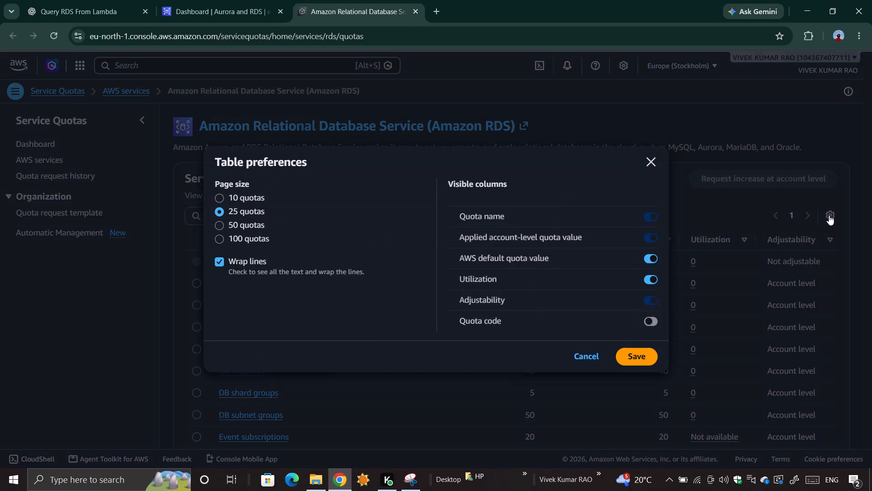
pyautogui.click(656, 155)
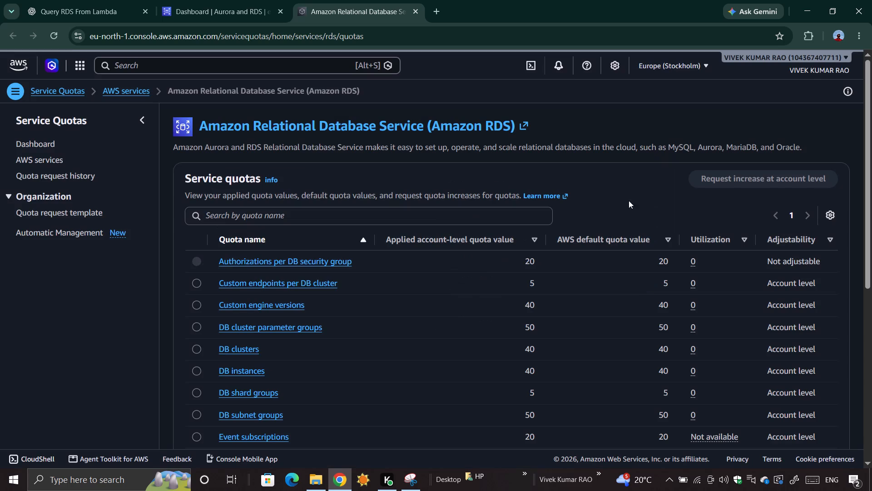
pyautogui.scroll(-5, 525, 321)
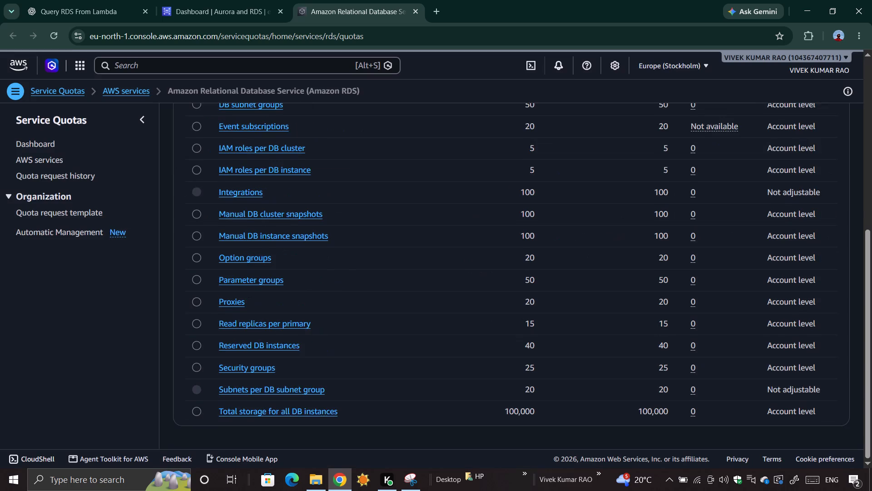
pyautogui.scroll(-1, 525, 321)
pyautogui.scroll(3, 525, 321)
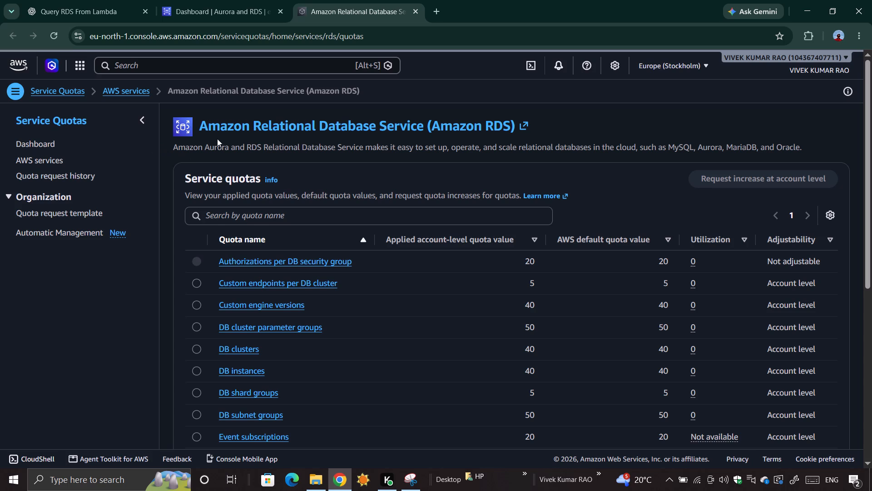
# Go through the AWS services list to the Service Quotas dashboard, examine its sections and reload the page.
pyautogui.click(134, 90)
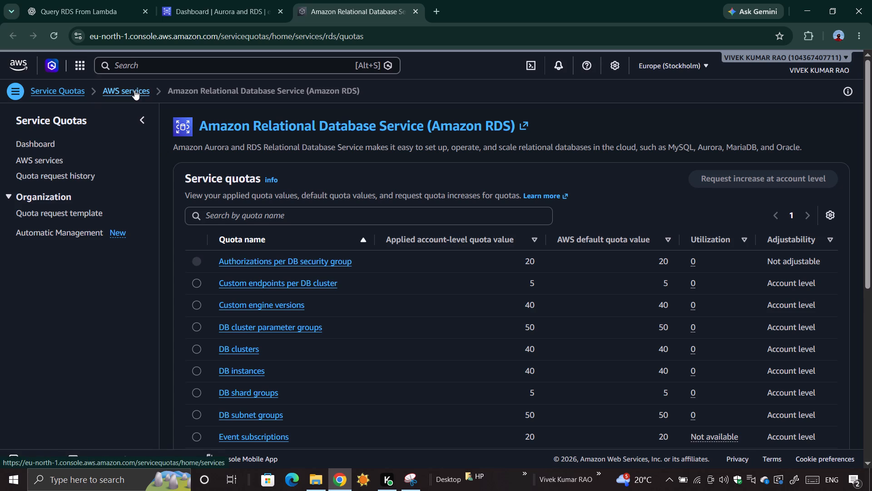
pyautogui.click(73, 91)
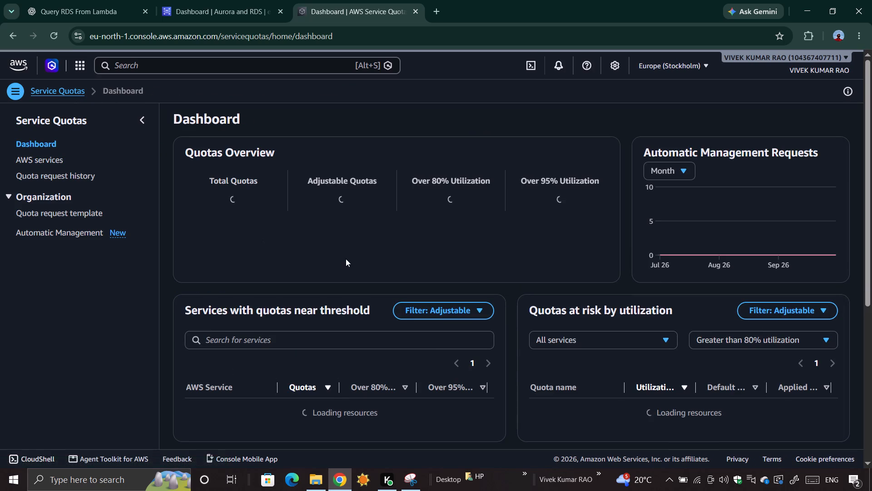
pyautogui.scroll(-1, 391, 263)
pyautogui.scroll(1, 391, 263)
pyautogui.scroll(-3, 391, 263)
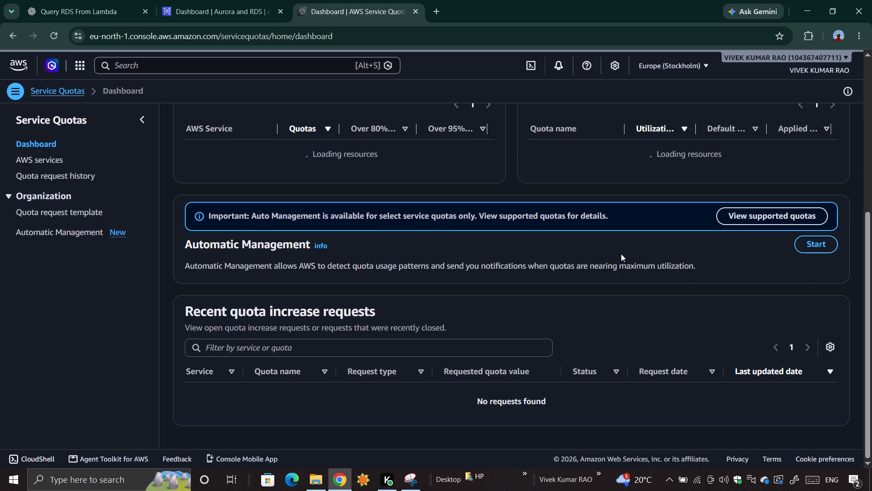
pyautogui.scroll(-1, 621, 254)
pyautogui.scroll(3, 317, 428)
pyautogui.scroll(2, 391, 259)
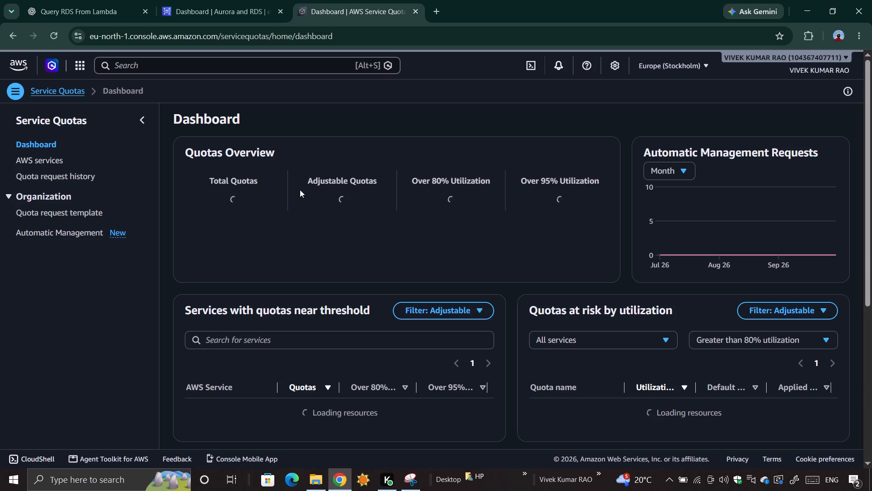
pyautogui.scroll(4, 302, 196)
pyautogui.click(53, 36)
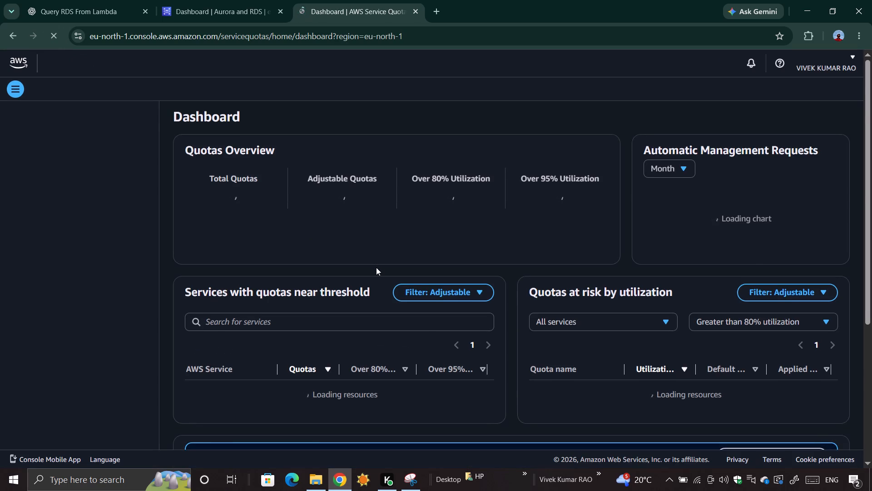
pyautogui.scroll(-3, 376, 267)
pyautogui.scroll(2, 376, 267)
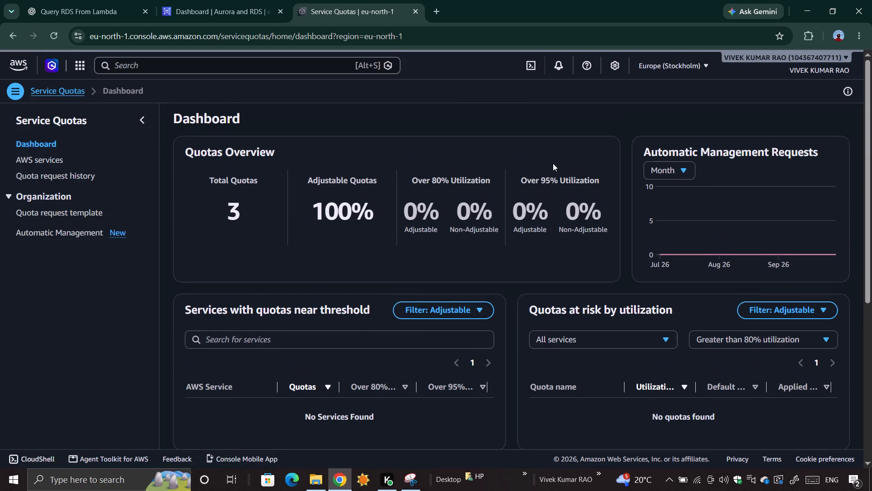
# View the account's free plan status and account details, and close them again.
pyautogui.click(807, 70)
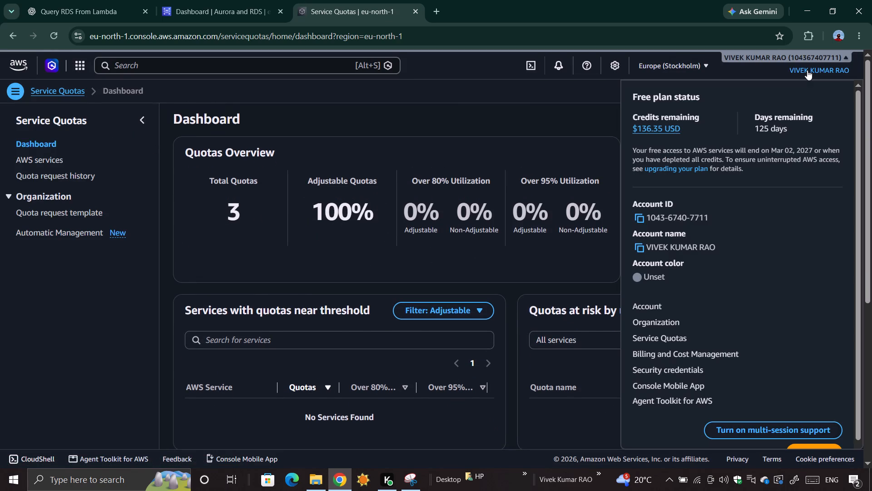
pyautogui.click(577, 111)
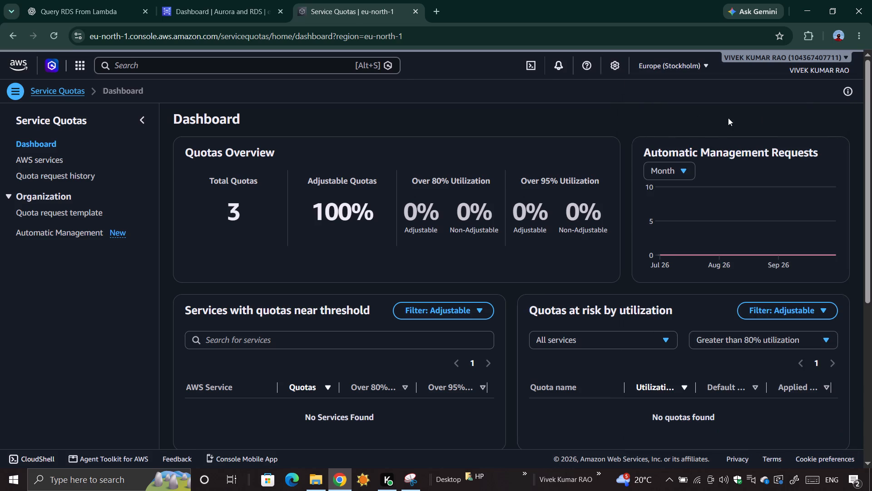
# Examine the reloaded Service Quotas dashboard, including the quotas overview, automatic management and recent quota increase requests.
pyautogui.scroll(-1, 673, 147)
pyautogui.scroll(-1, 713, 232)
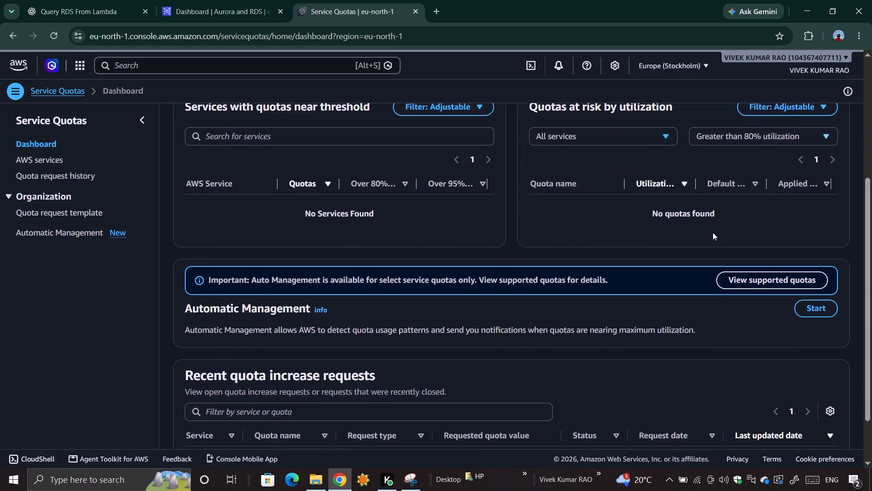
pyautogui.scroll(-5, 713, 232)
pyautogui.scroll(4, 579, 256)
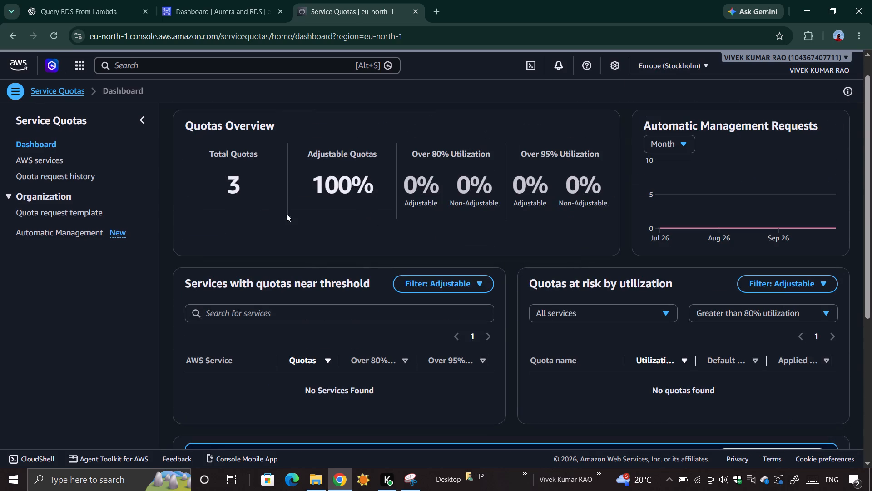
pyautogui.click(250, 211)
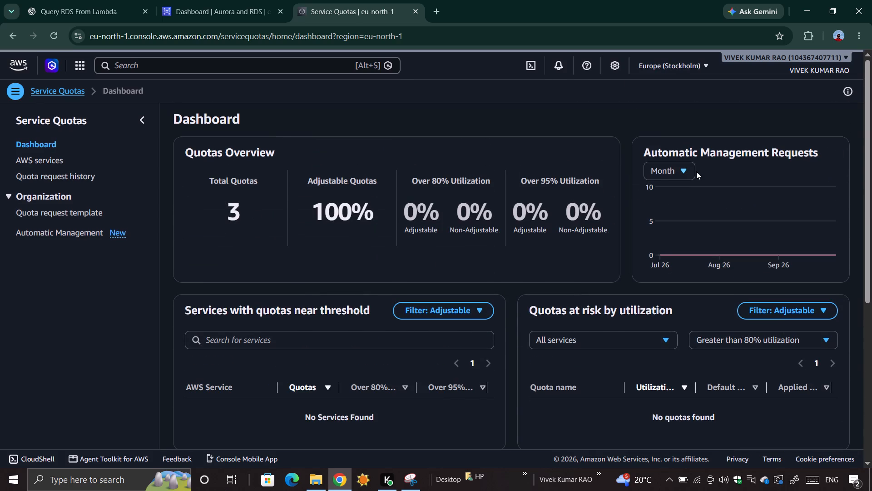
pyautogui.scroll(-3, 611, 222)
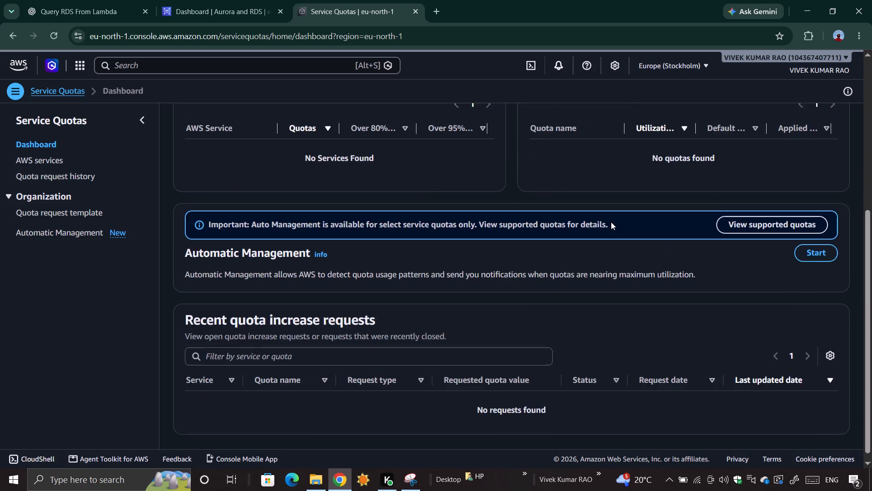
pyautogui.scroll(3, 611, 222)
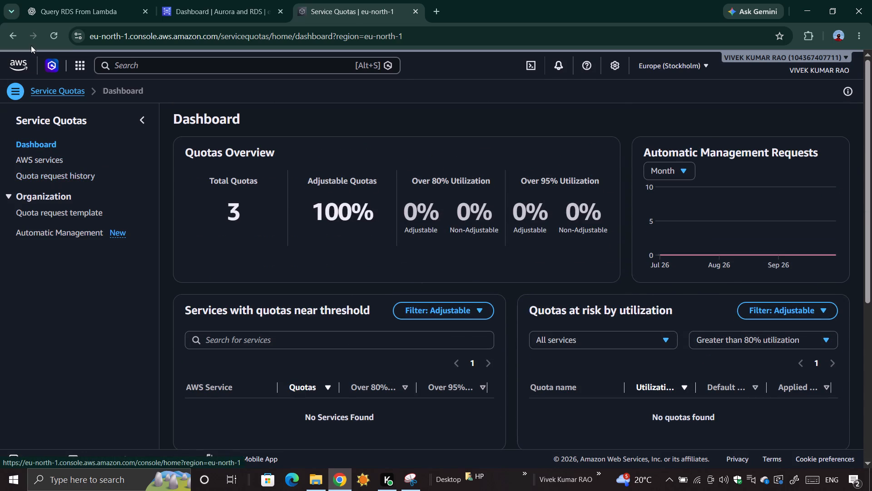
# Search the console for RDS and open the Databases list of Aurora and RDS.
pyautogui.click(139, 68)
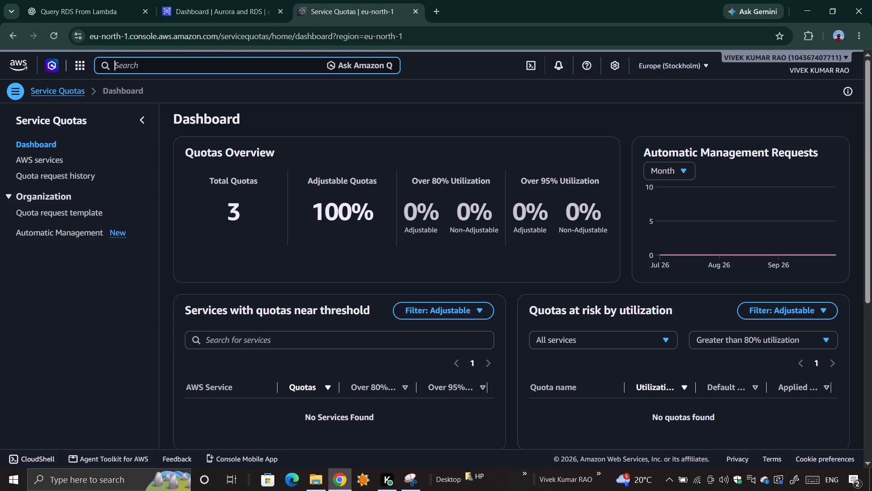
pyautogui.hotkey('shift', 'r')
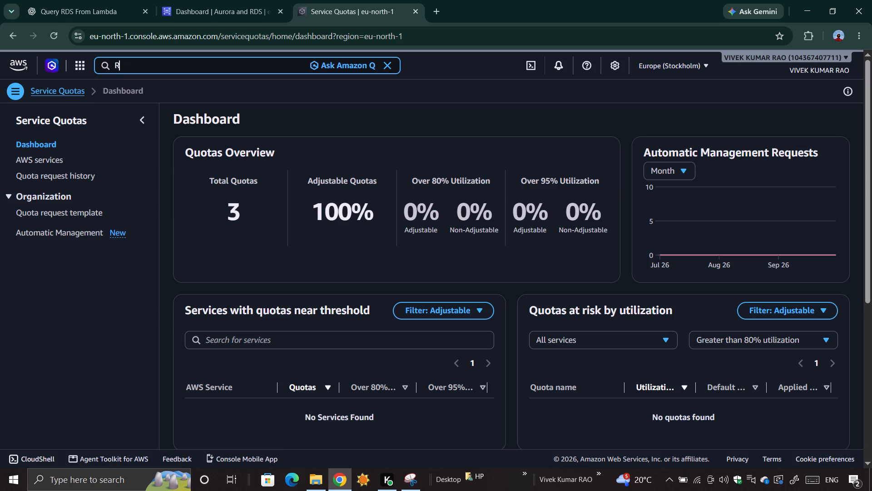
pyautogui.write('DS')
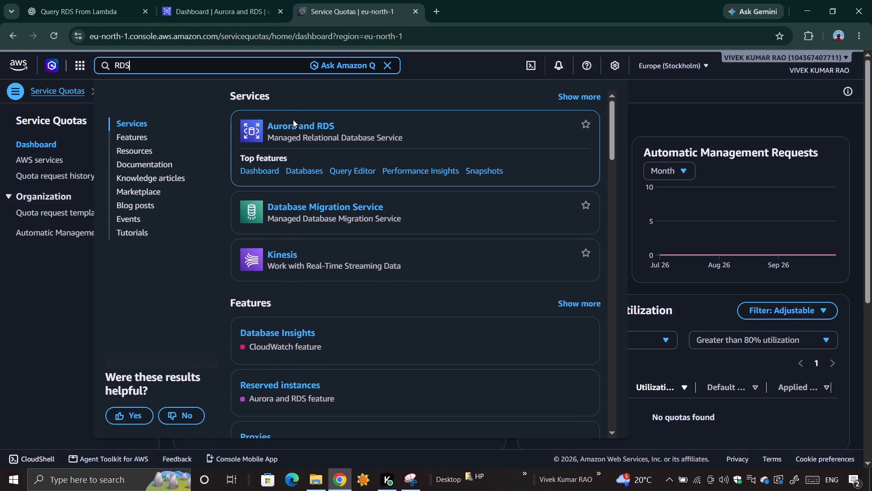
pyautogui.doubleClick(293, 121)
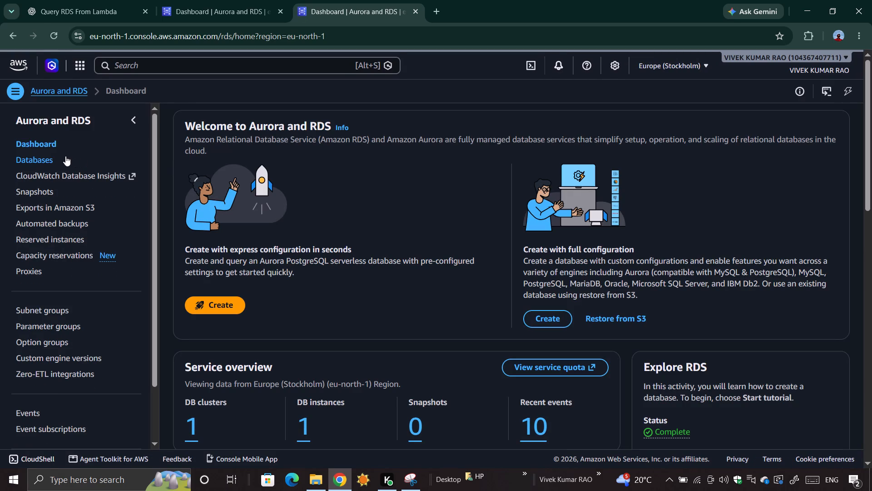
pyautogui.click(64, 156)
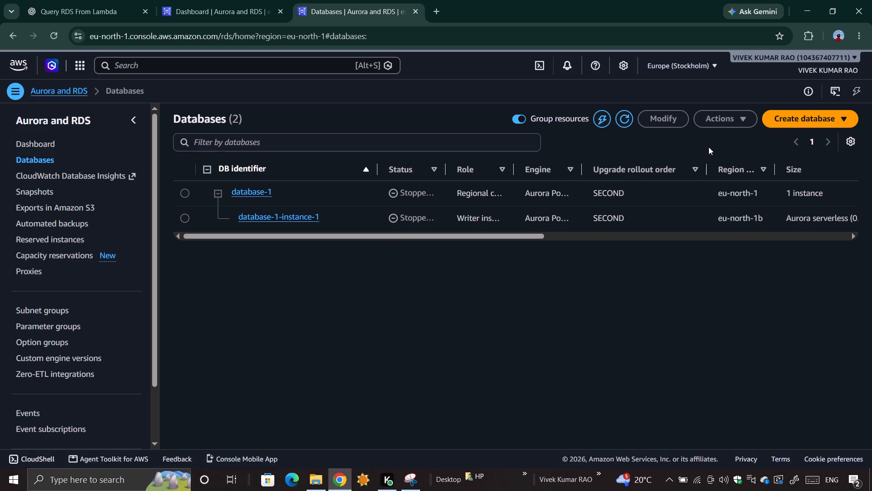
# Start the stopped database-1 cluster, view its available actions and dismiss the start notification.
pyautogui.click(169, 195)
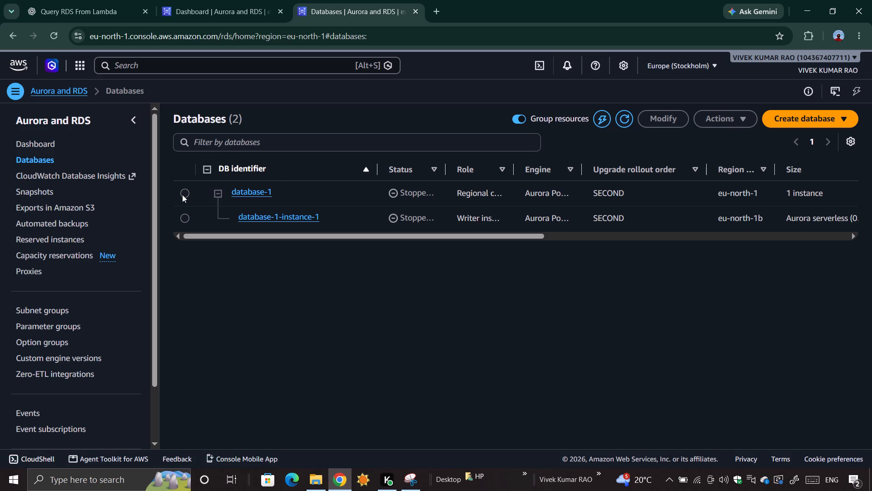
pyautogui.click(182, 195)
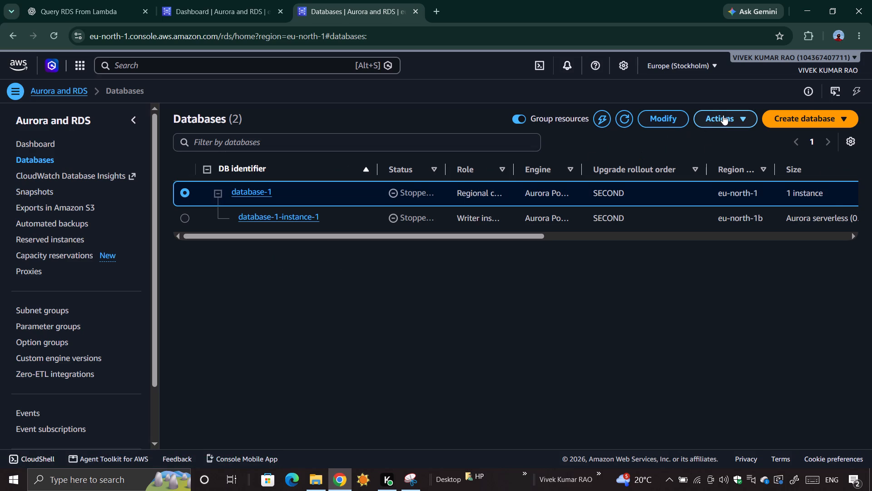
pyautogui.click(723, 115)
pyautogui.click(722, 140)
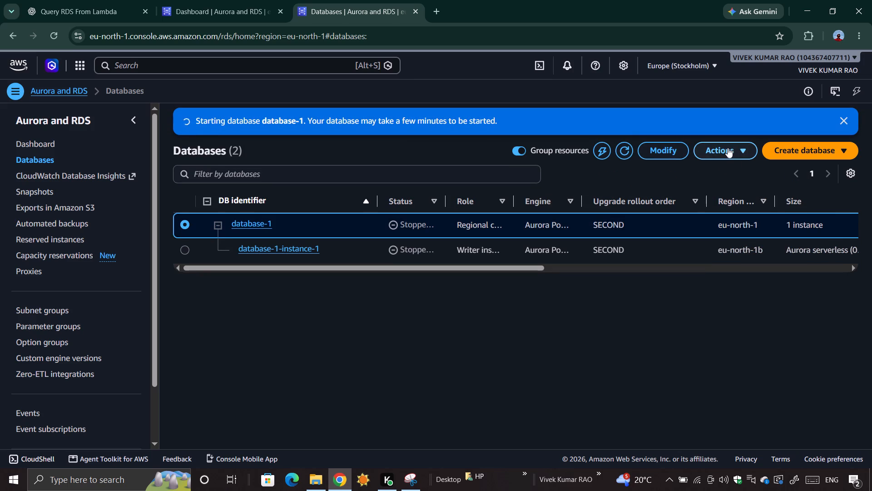
pyautogui.click(728, 147)
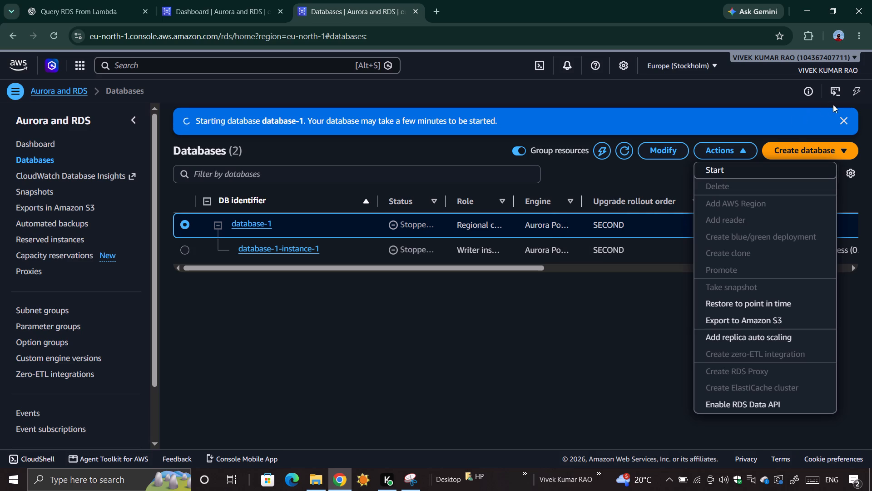
pyautogui.doubleClick(844, 120)
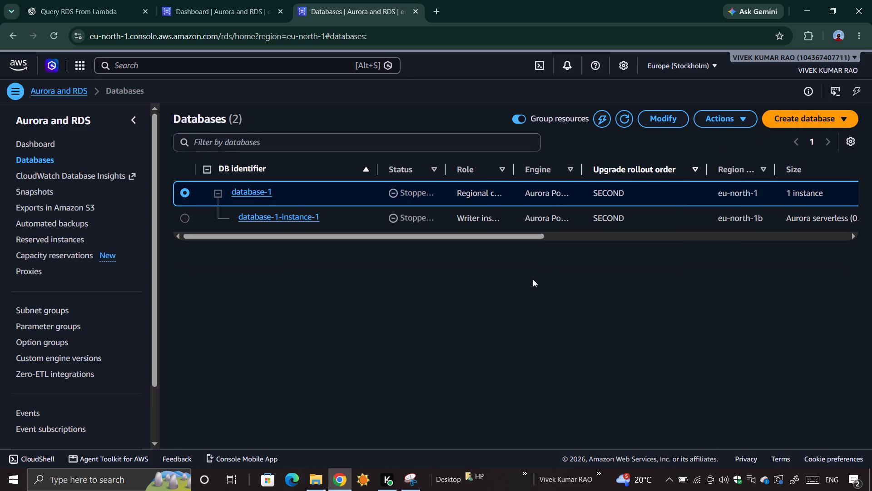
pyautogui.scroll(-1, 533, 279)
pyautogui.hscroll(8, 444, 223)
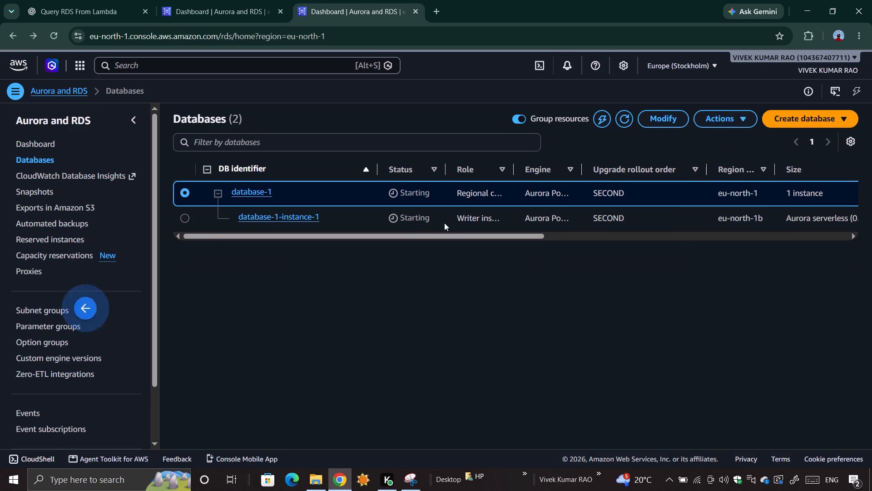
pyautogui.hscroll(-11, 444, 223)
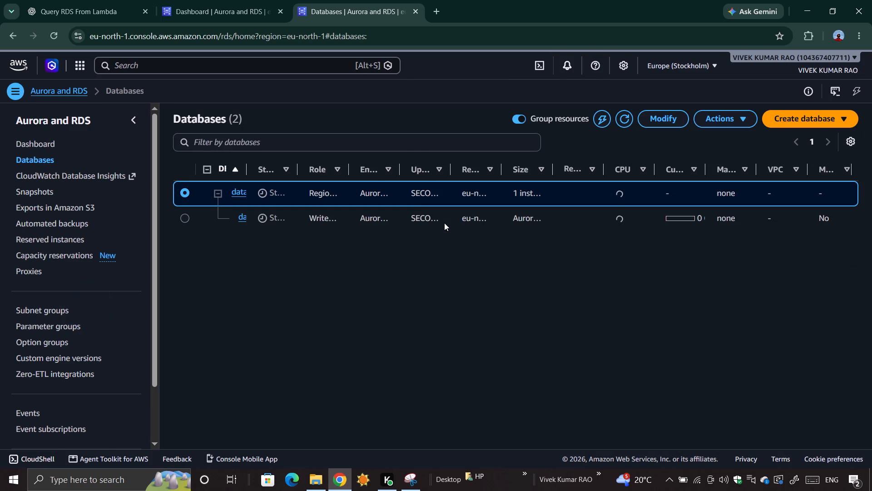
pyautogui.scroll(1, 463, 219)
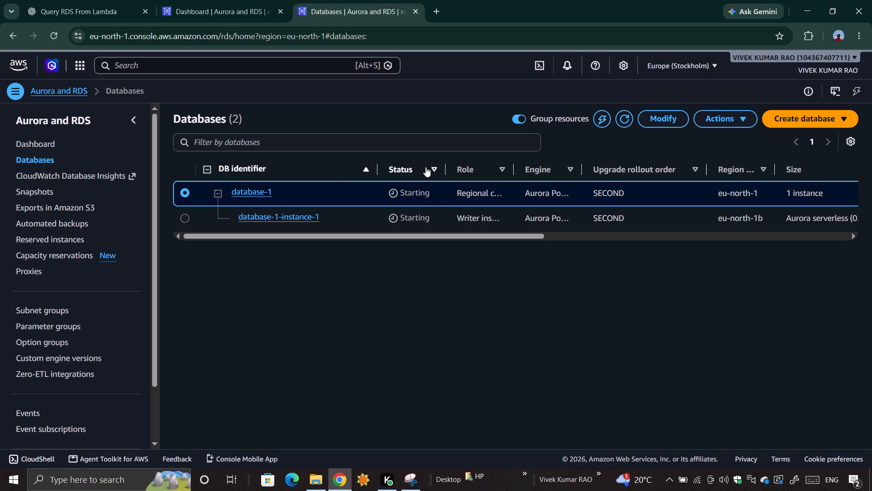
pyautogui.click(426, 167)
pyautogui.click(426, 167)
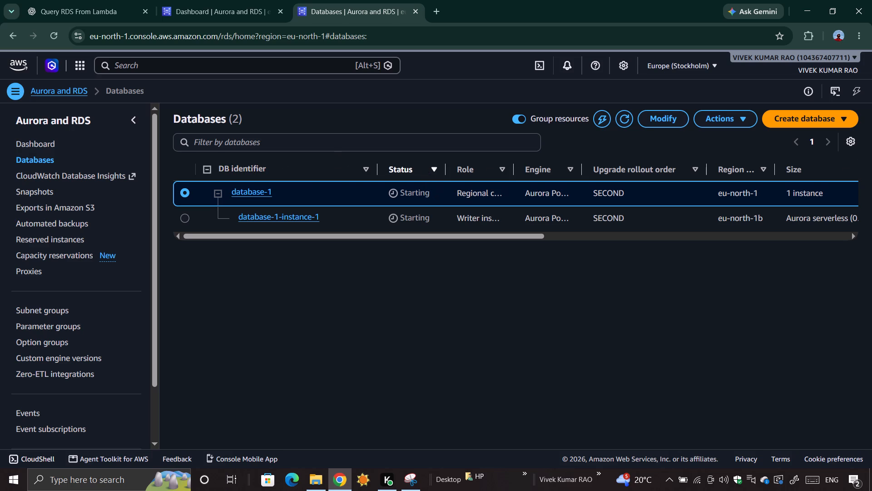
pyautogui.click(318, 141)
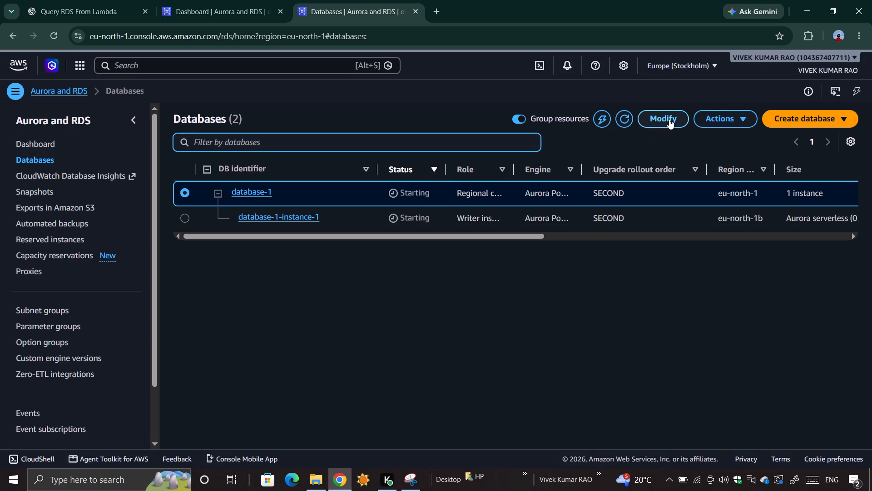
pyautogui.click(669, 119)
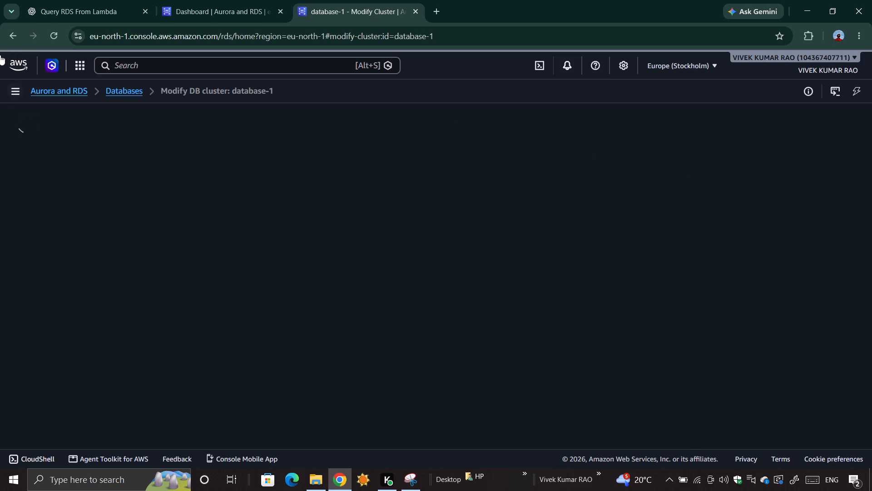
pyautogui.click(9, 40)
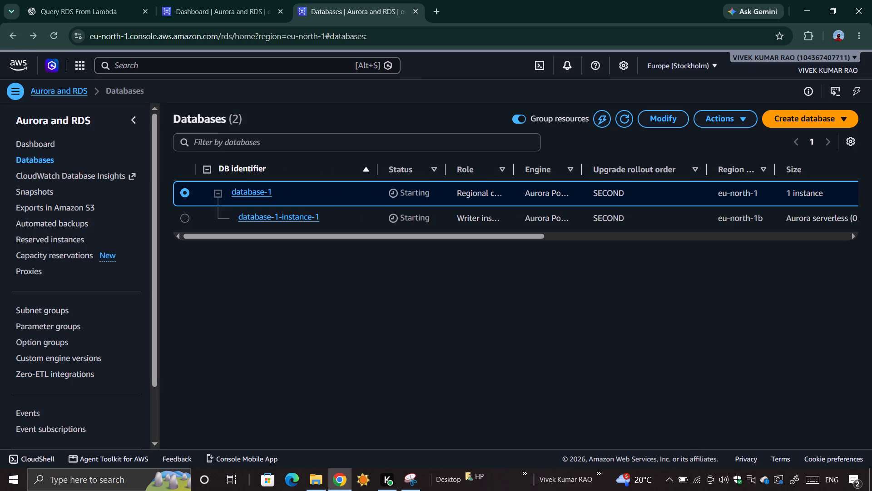
# Check which actions are available for the database-1 cluster, glancing at the earlier screenshot in Snipping Tool in between.
pyautogui.click(721, 125)
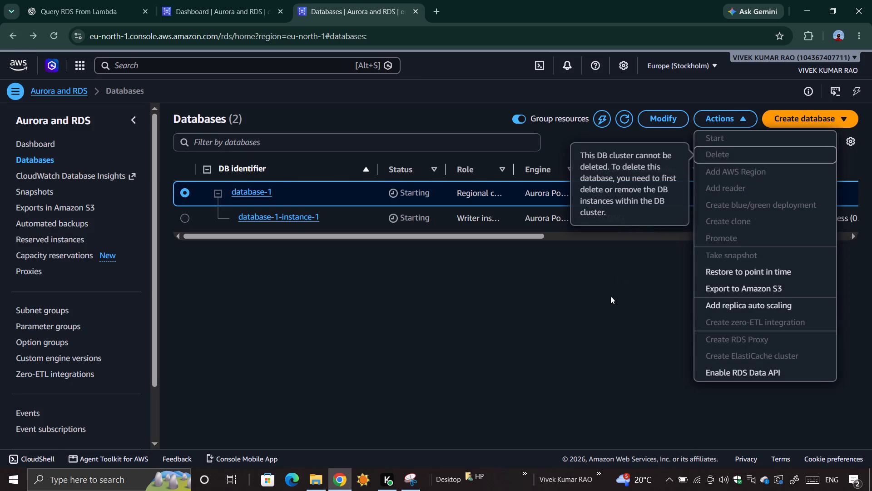
pyautogui.click(417, 486)
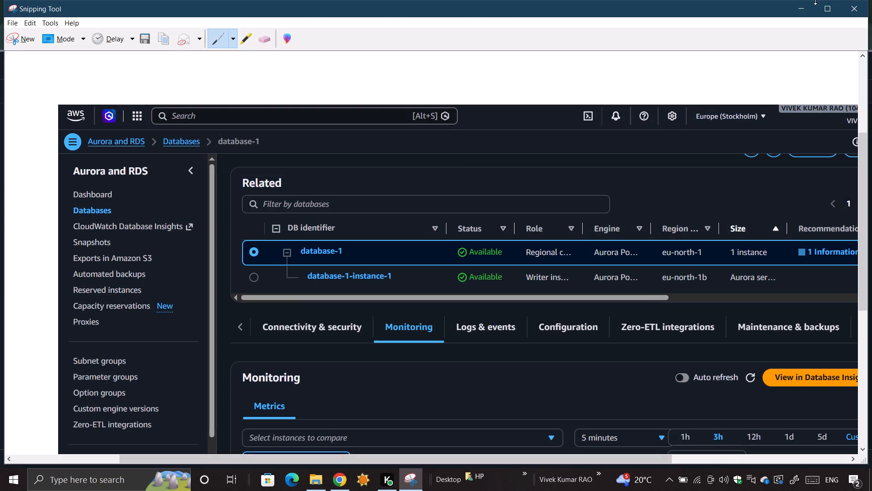
pyautogui.click(797, 9)
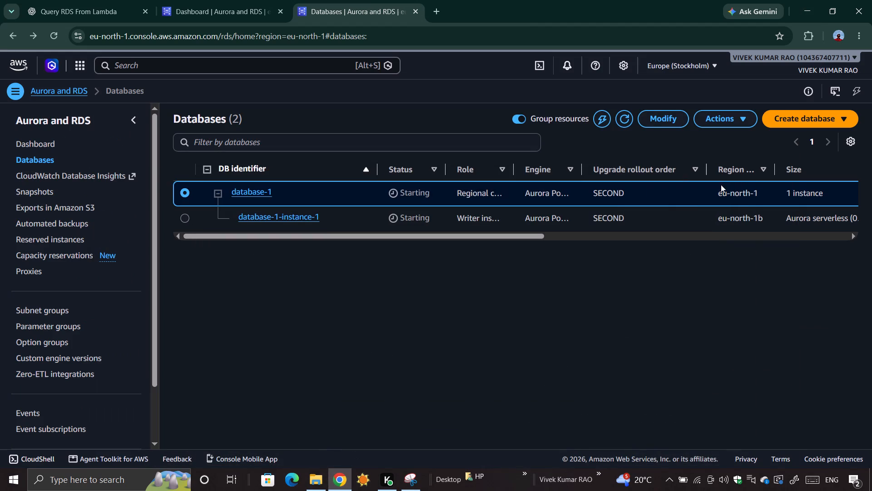
pyautogui.click(733, 120)
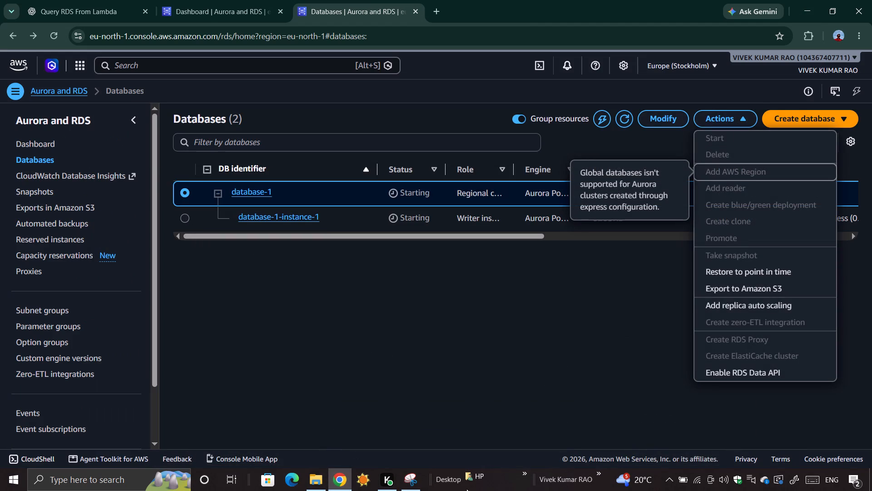
# Switch to Snipping Tool, look over the captured database-1 monitoring page, and close the tool without saving the snip.
pyautogui.click(415, 484)
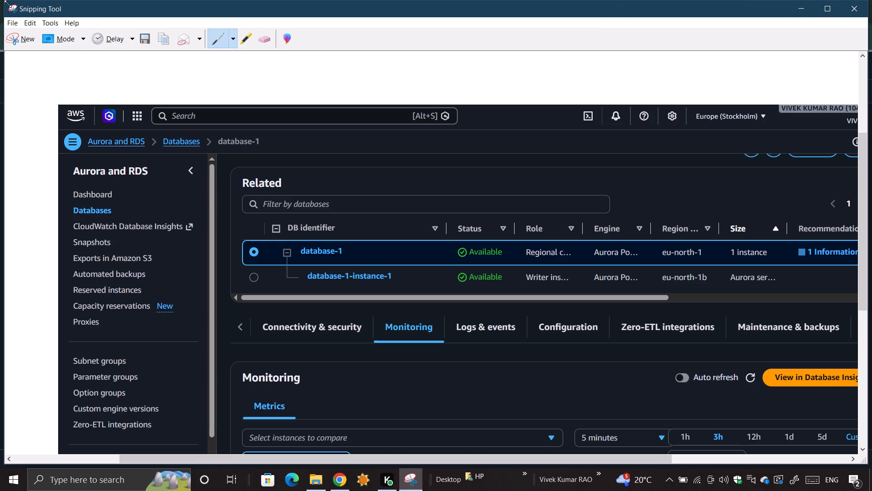
pyautogui.scroll(-6, 491, 140)
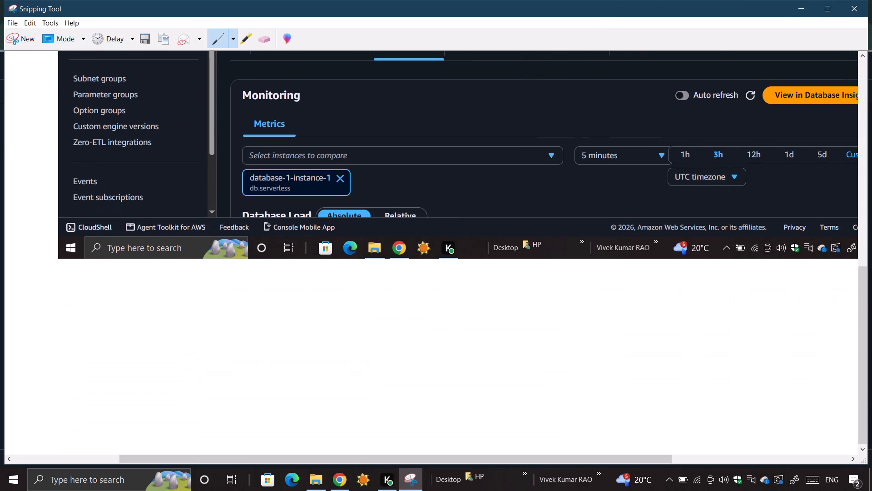
pyautogui.scroll(-2, 491, 140)
pyautogui.click(857, 11)
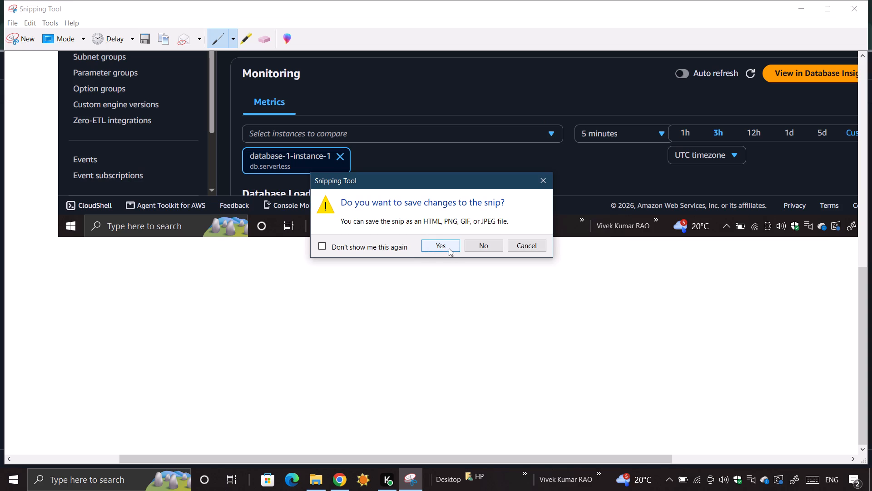
pyautogui.click(433, 246)
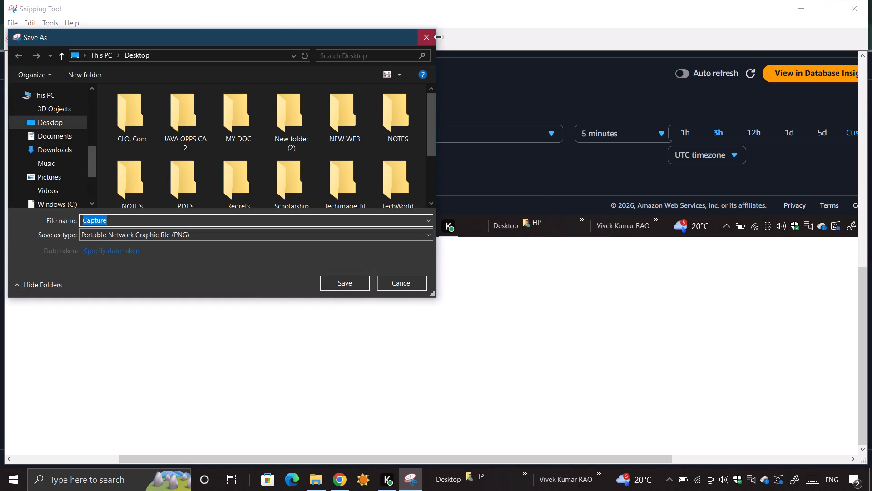
pyautogui.click(433, 37)
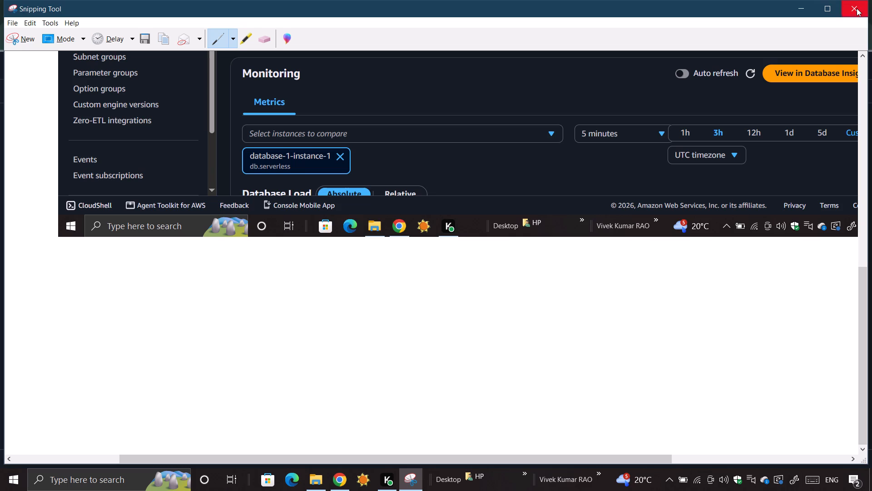
pyautogui.click(857, 8)
pyautogui.click(489, 251)
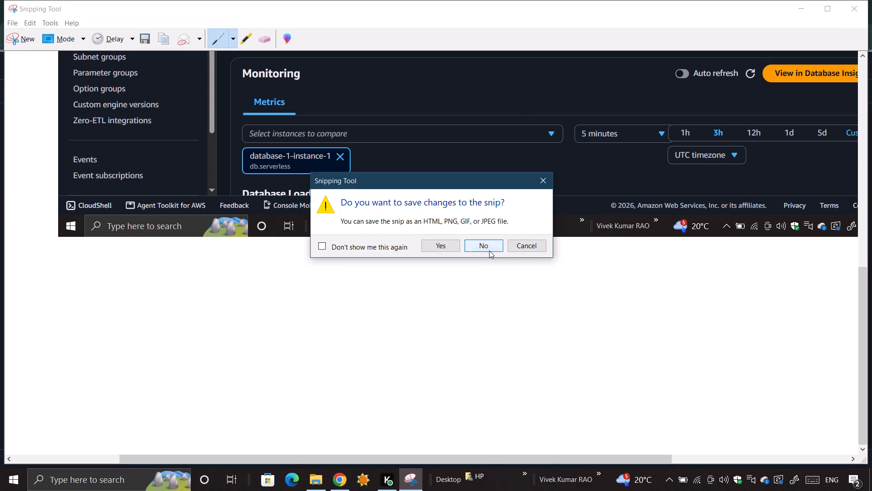
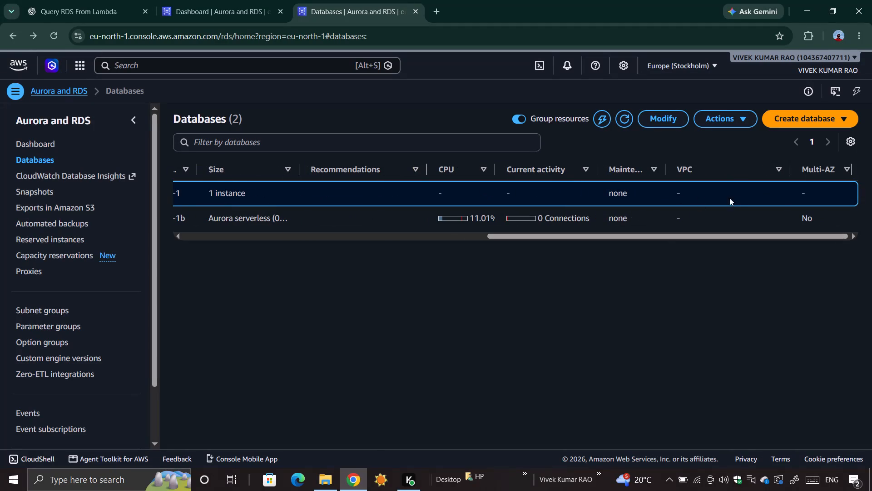
# Look over the Databases list's sorting by Multi-AZ, its display preferences and the options for creating a database.
pyautogui.hscroll(-2, 677, 197)
pyautogui.click(823, 163)
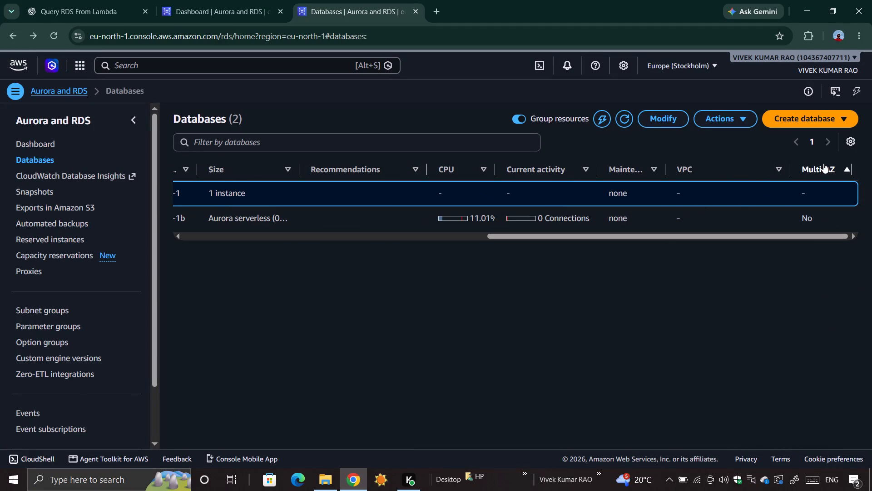
pyautogui.click(823, 163)
pyautogui.doubleClick(815, 142)
pyautogui.click(849, 135)
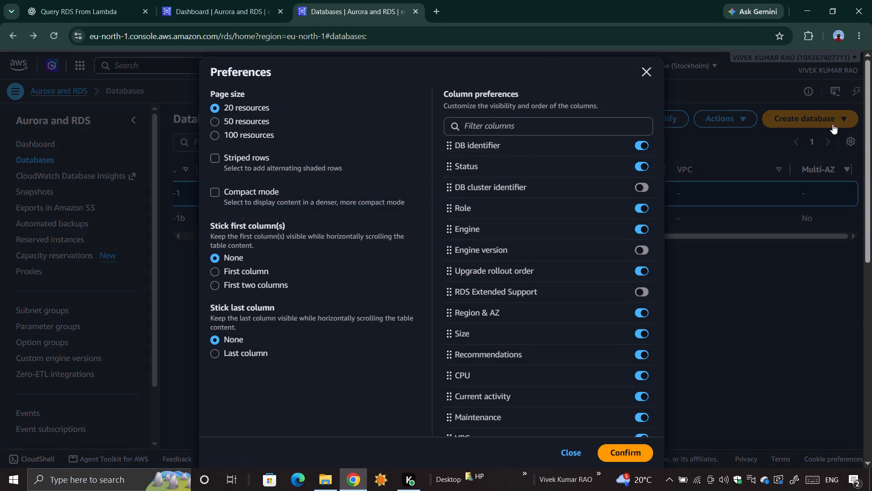
pyautogui.click(642, 76)
pyautogui.click(818, 118)
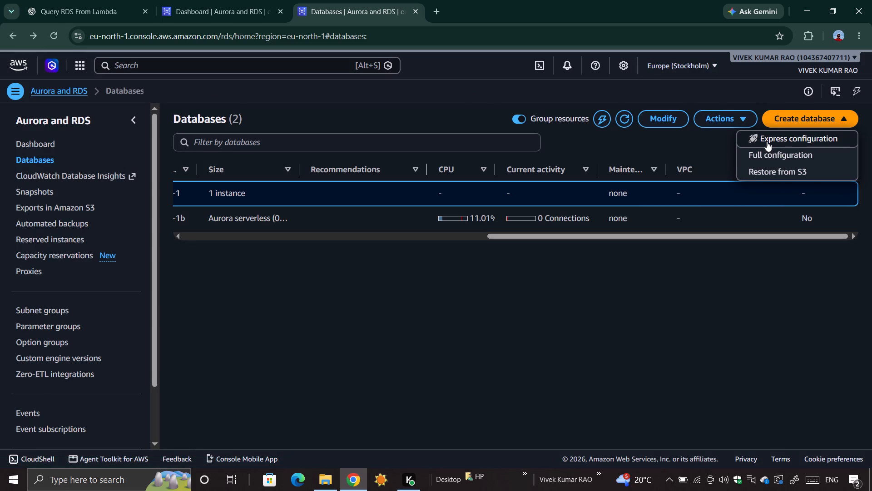
# Return to the database-1 cluster's identifier and status and check which actions are available for it.
pyautogui.hscroll(5, 499, 210)
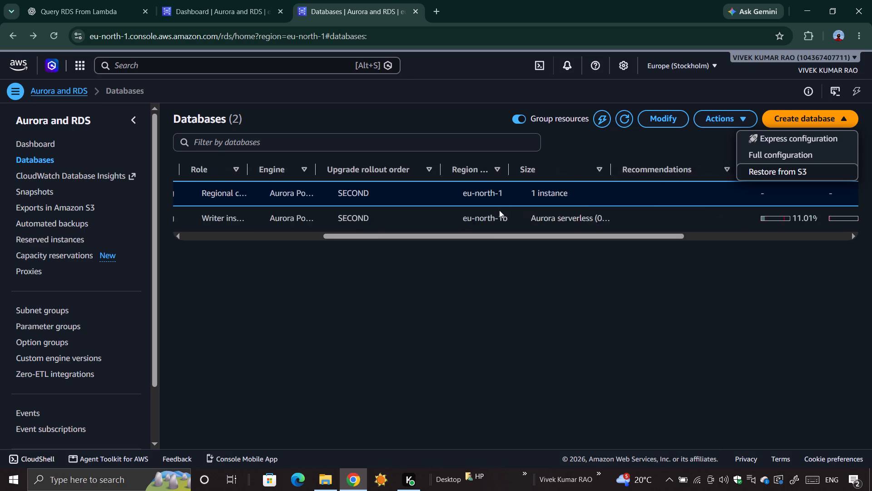
pyautogui.hscroll(4, 499, 210)
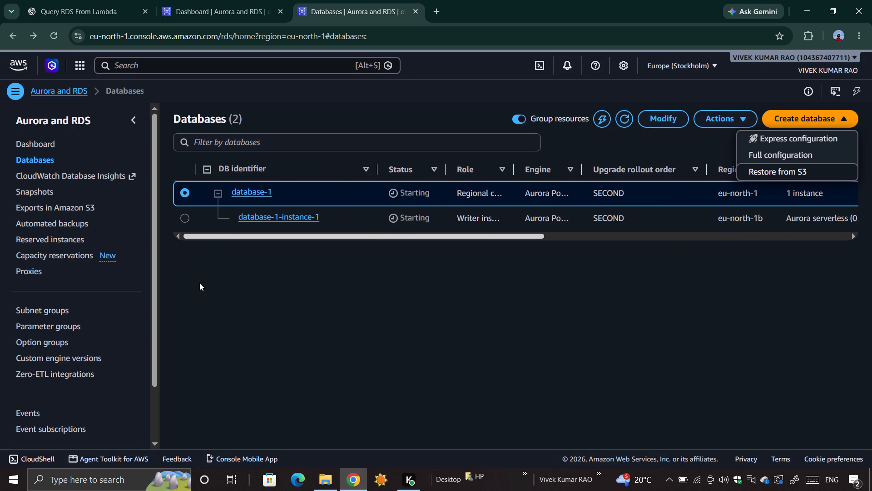
pyautogui.click(725, 120)
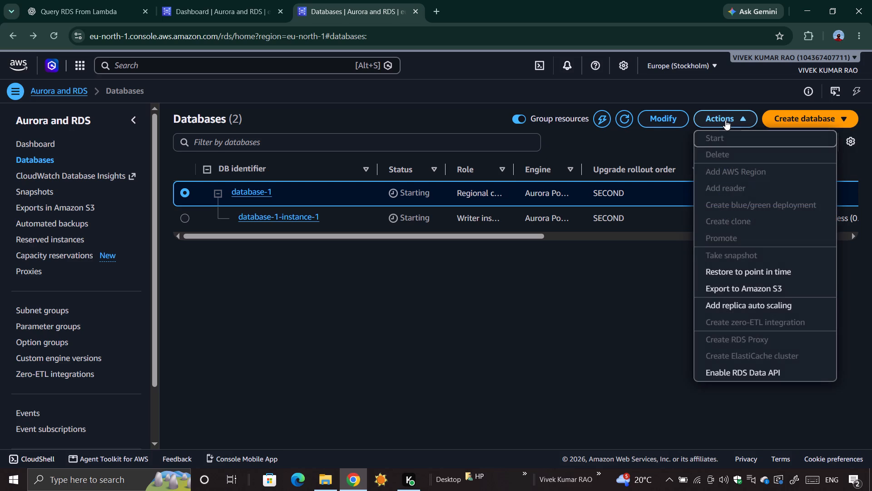
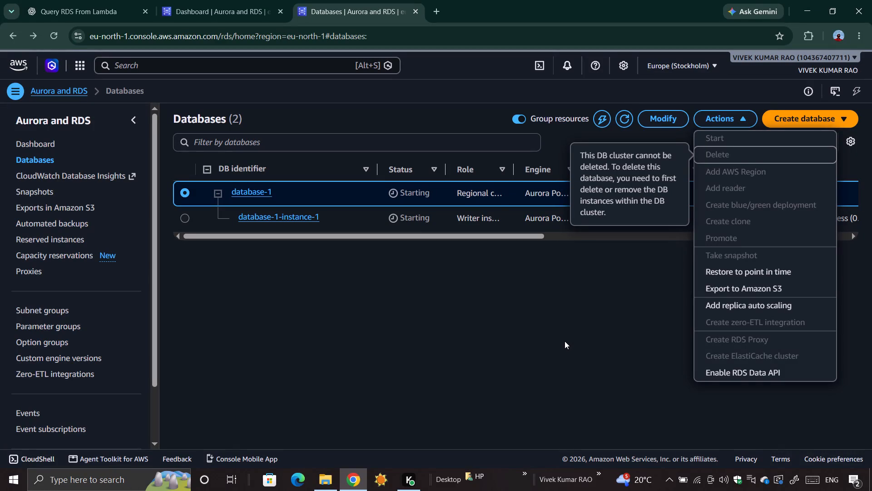
# Open the database-1 cluster for modification and review its summary of modifications without selecting any changes.
pyautogui.click(824, 112)
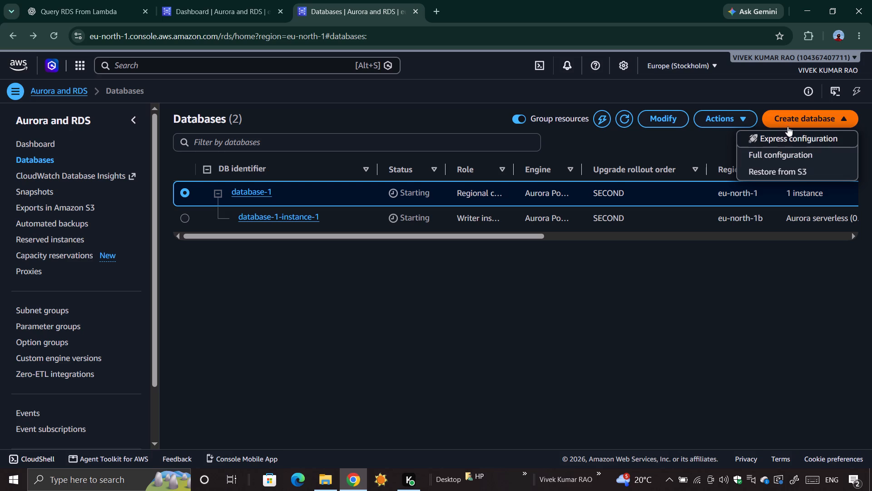
pyautogui.click(672, 114)
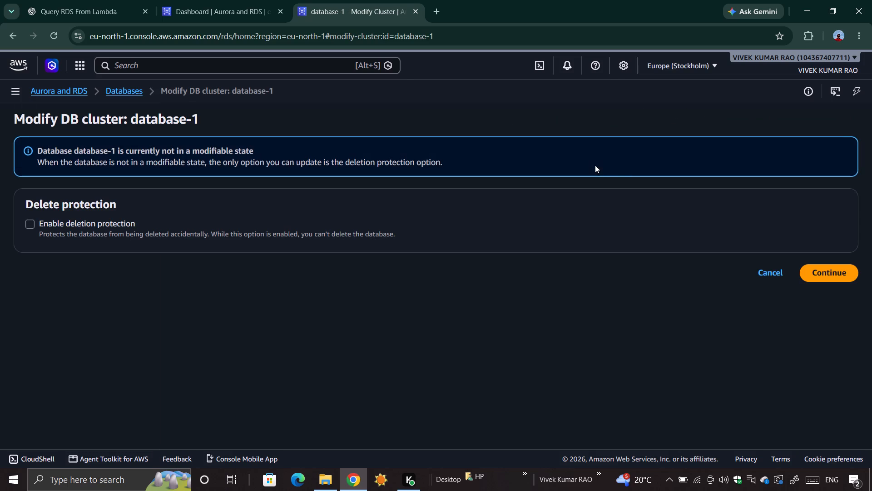
pyautogui.click(828, 271)
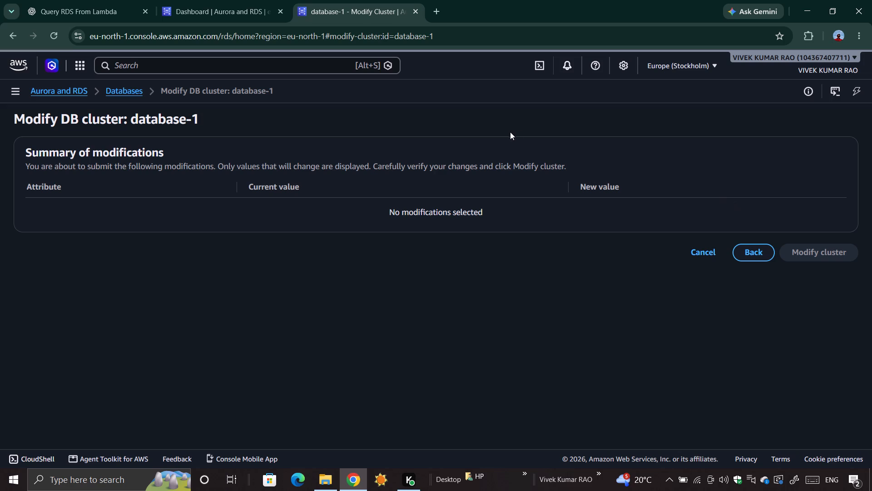
pyautogui.click(65, 89)
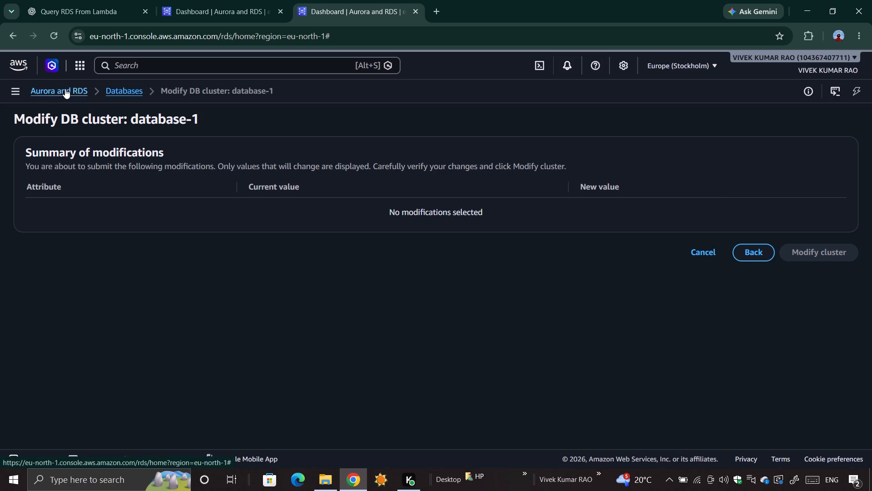
# Look over the Aurora and RDS dashboard, return to the Databases list and check the status and other columns for database-1.
pyautogui.scroll(-1, 328, 216)
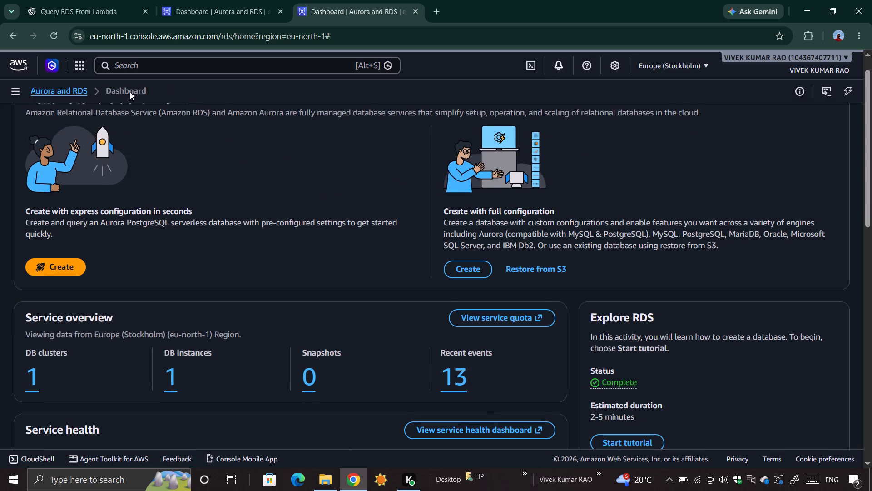
pyautogui.click(130, 92)
pyautogui.click(128, 84)
pyautogui.click(128, 92)
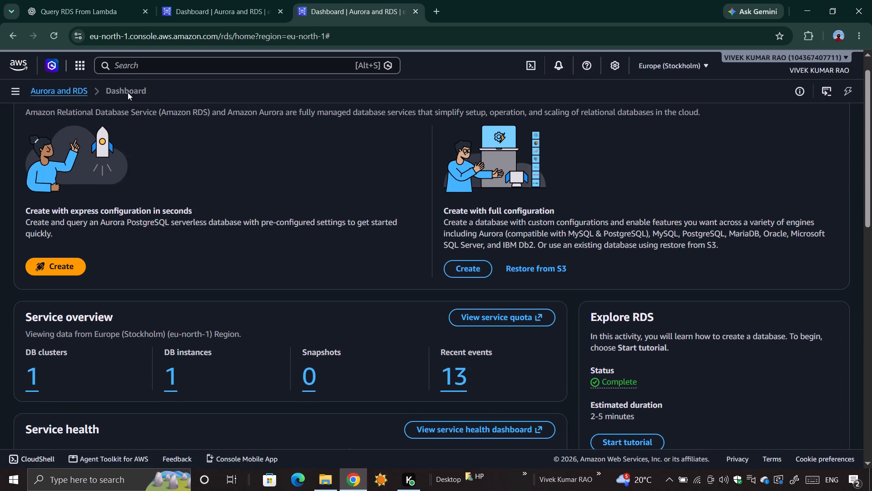
pyautogui.click(16, 85)
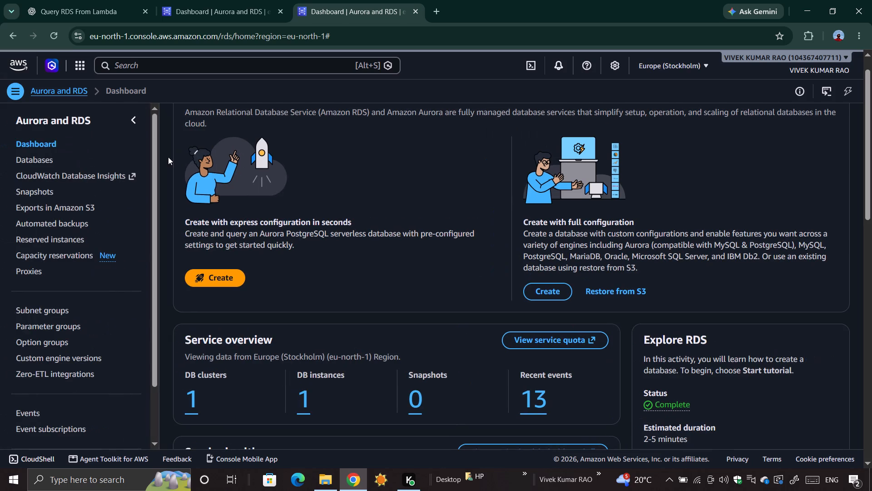
pyautogui.click(47, 156)
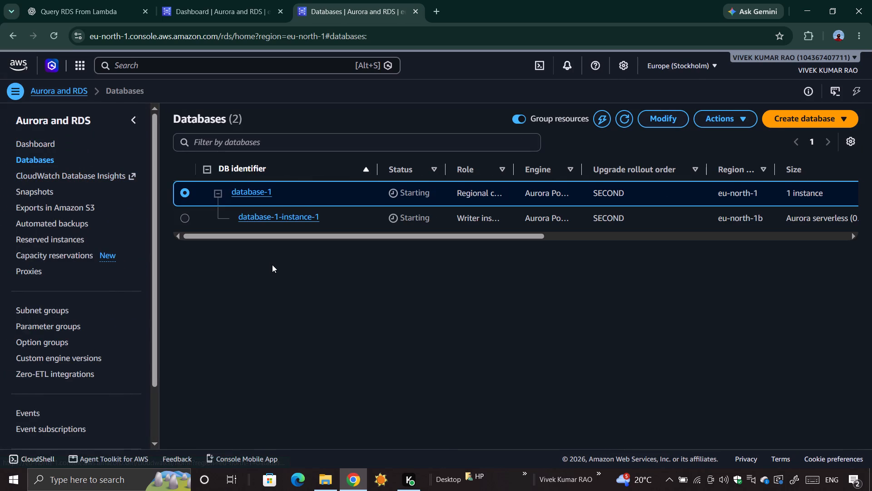
pyautogui.hscroll(-2, 515, 225)
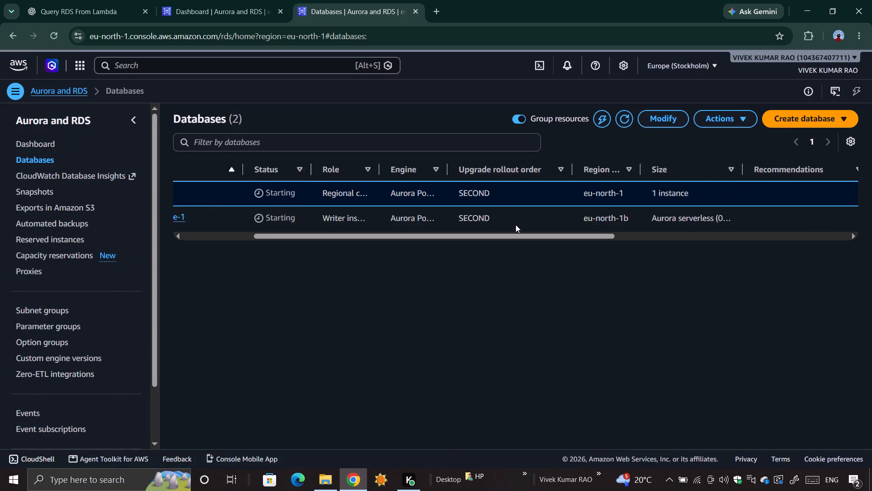
pyautogui.hscroll(-3, 515, 225)
pyautogui.hscroll(4, 515, 225)
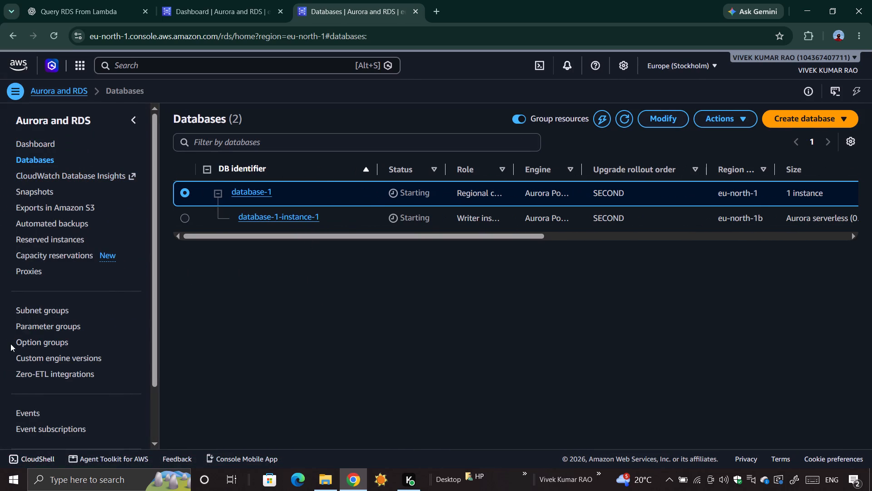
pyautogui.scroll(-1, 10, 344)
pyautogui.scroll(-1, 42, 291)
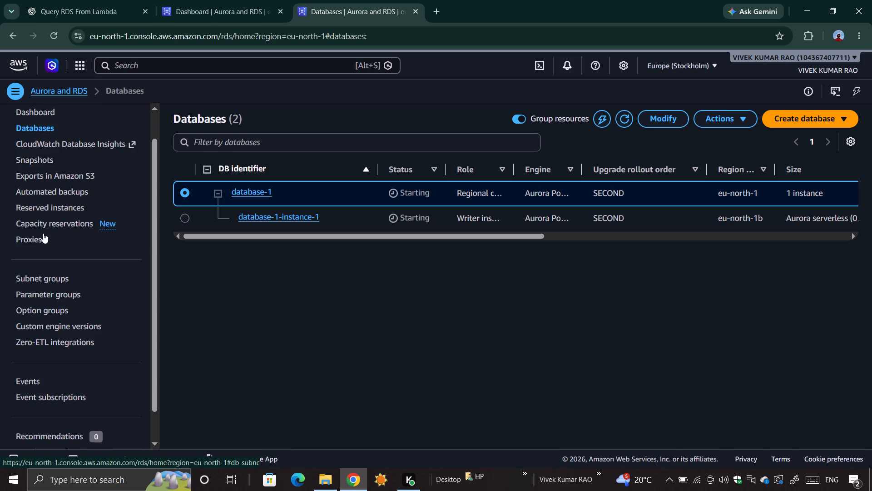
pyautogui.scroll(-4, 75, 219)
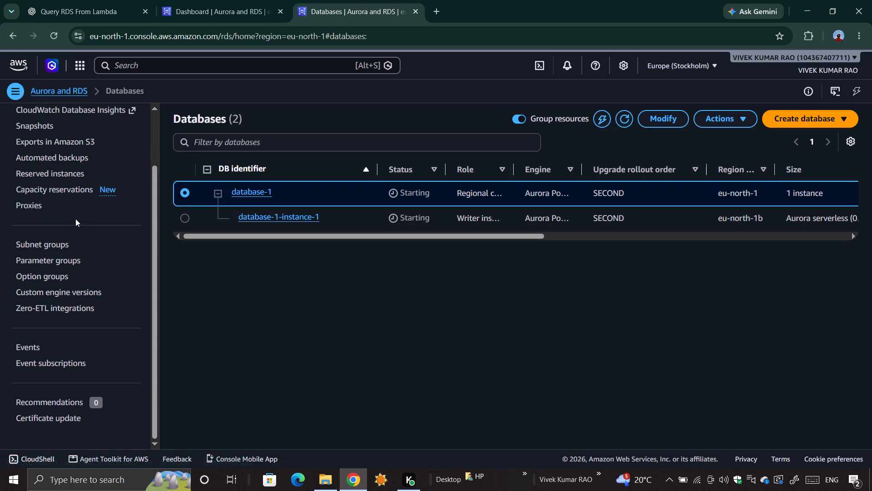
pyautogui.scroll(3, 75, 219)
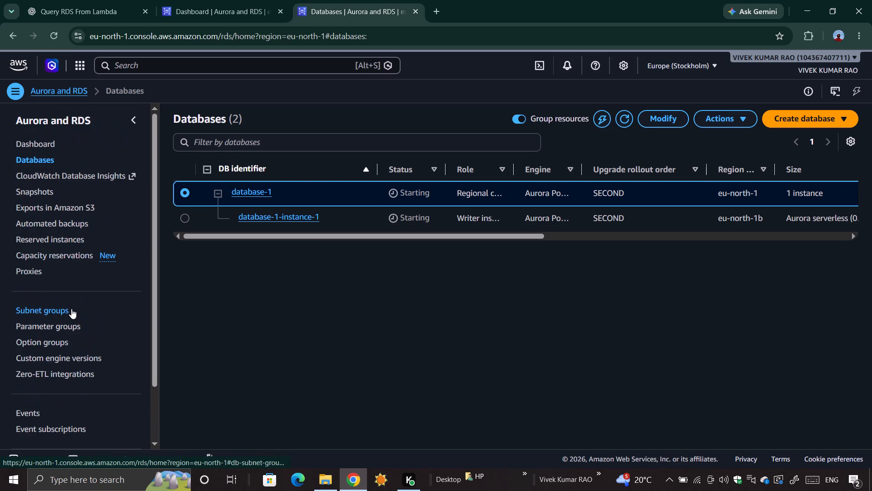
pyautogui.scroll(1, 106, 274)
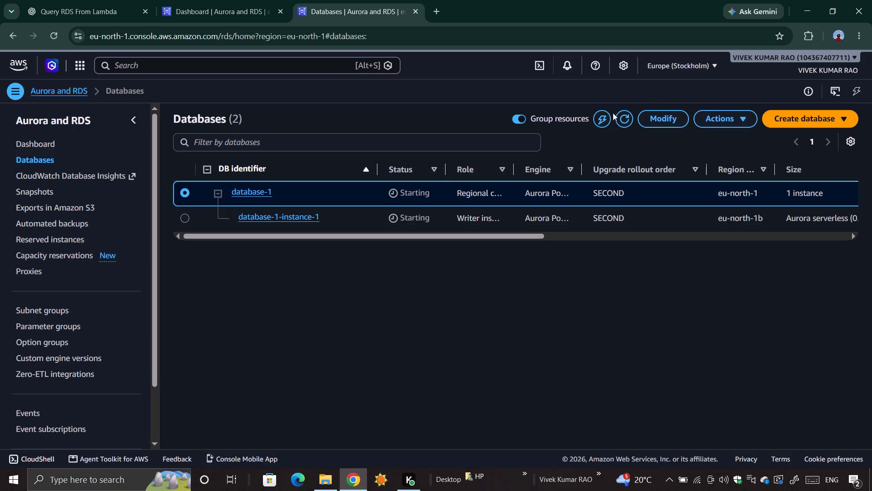
# Check the current user settings for language and visual mode, and the account's free plan status and account options.
pyautogui.click(626, 62)
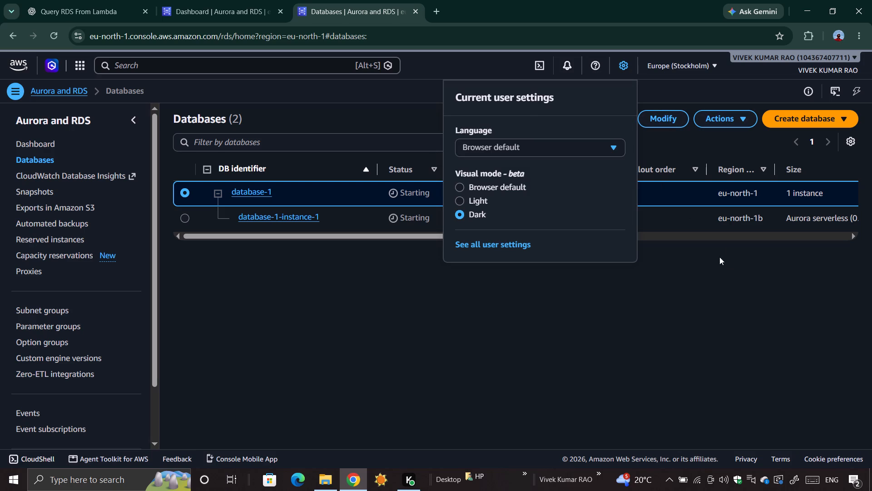
pyautogui.click(730, 290)
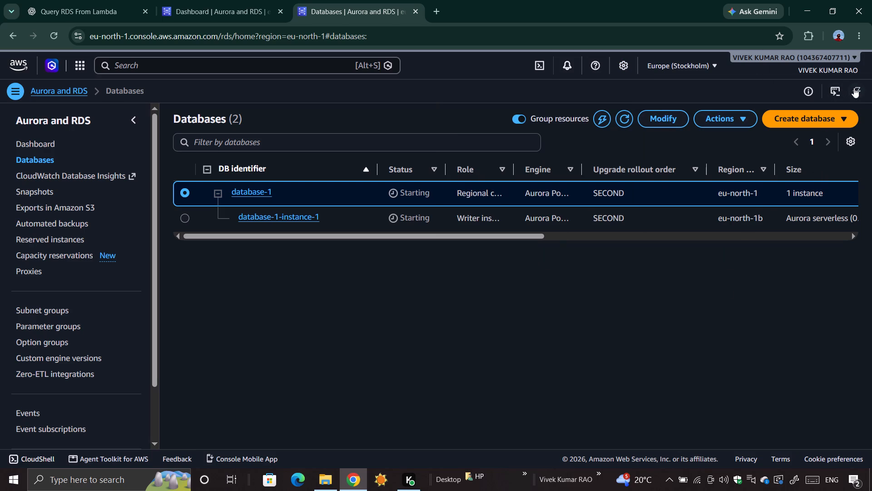
pyautogui.click(833, 68)
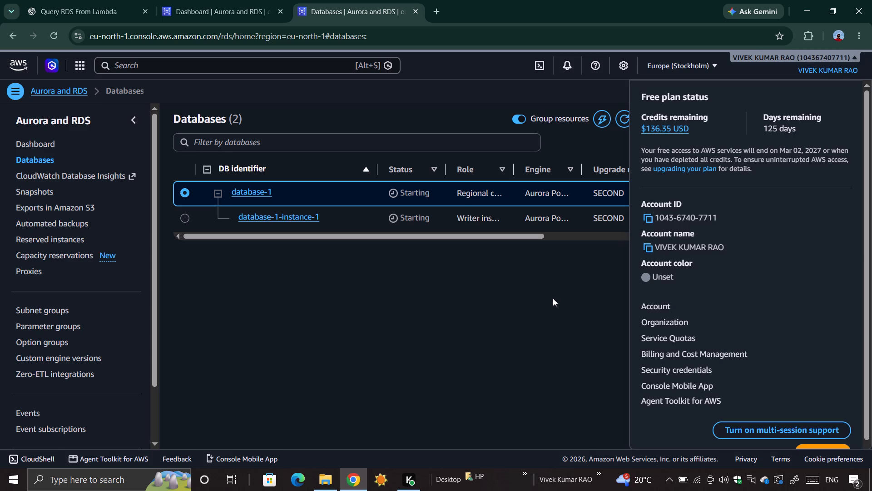
pyautogui.scroll(-4, 703, 319)
pyautogui.click(560, 341)
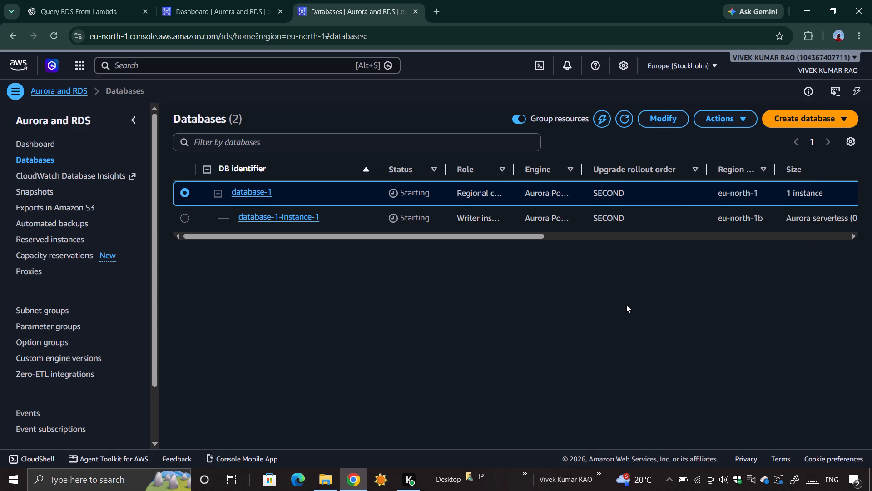
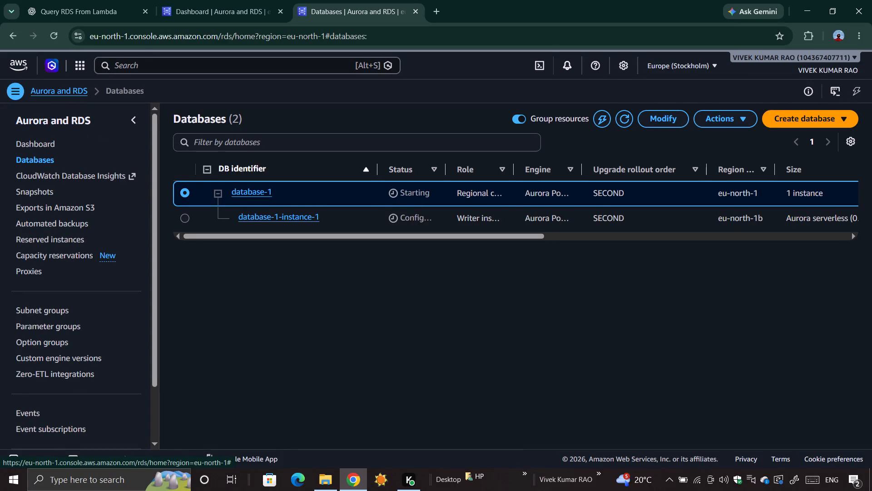
# Search the AWS console's services and features for "cluster".
pyautogui.doubleClick(139, 69)
pyautogui.press('c')
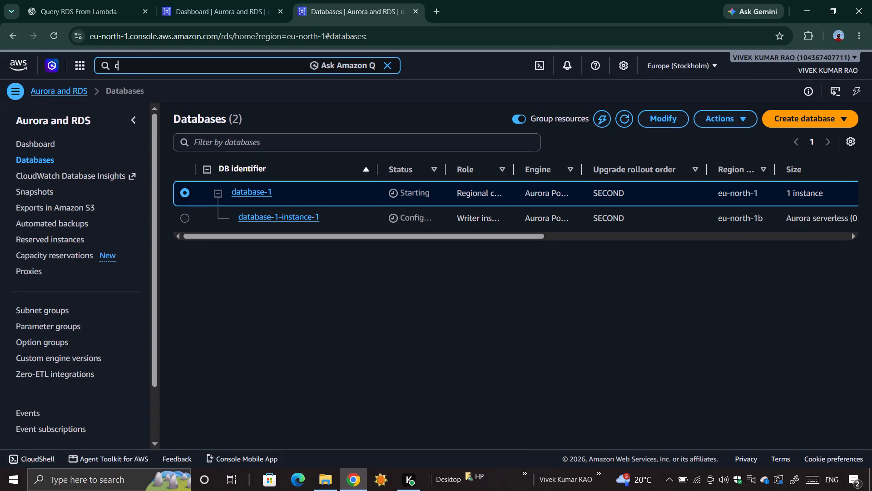
pyautogui.press('l')
pyautogui.press('BackSpace')
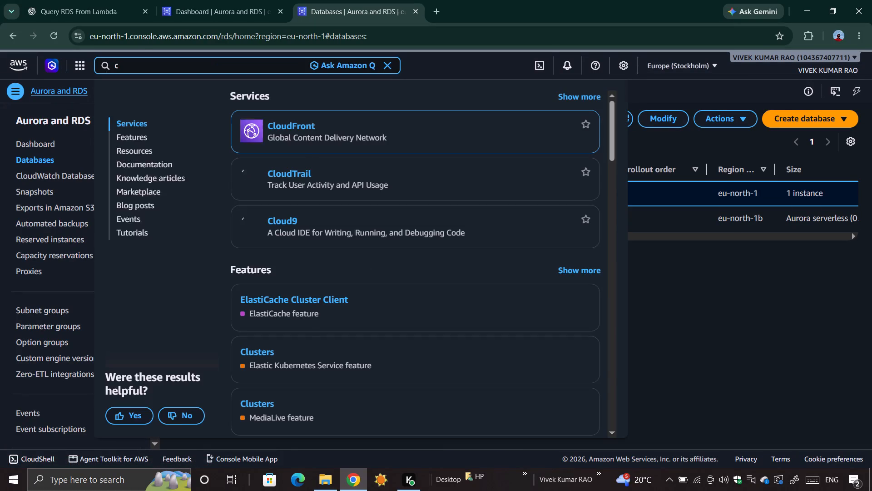
pyautogui.write('luster')
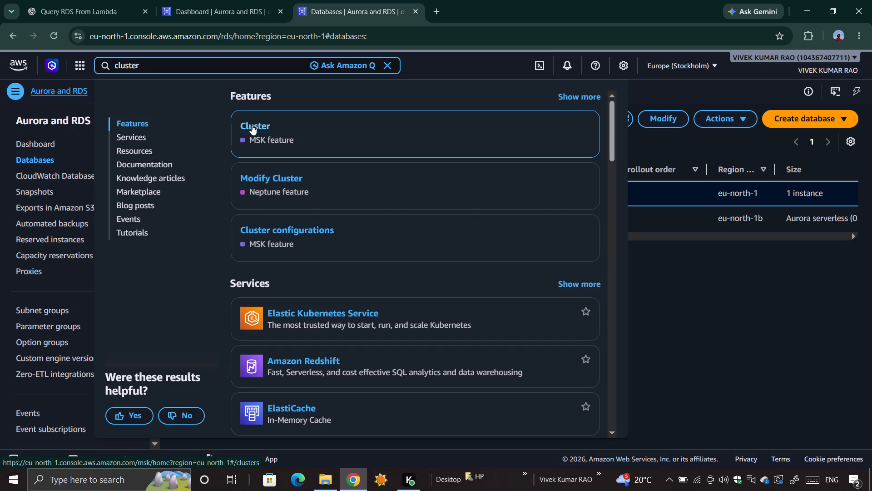
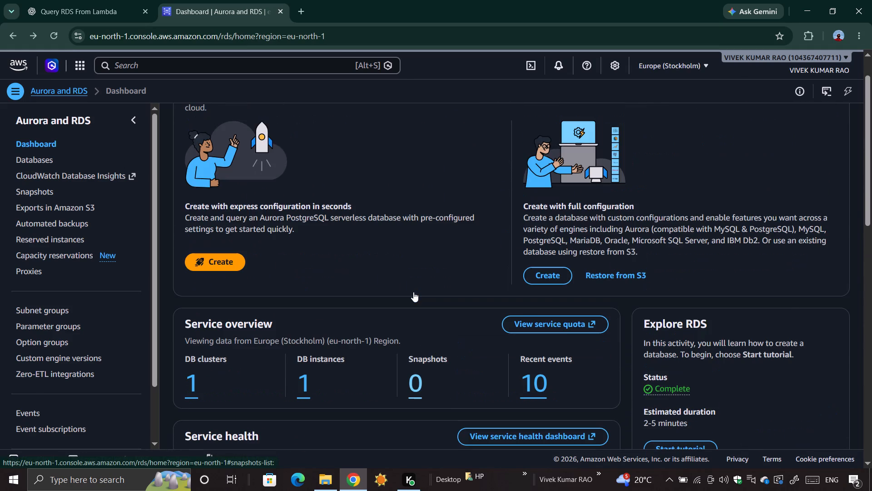
# Examine the Aurora and RDS dashboard, including the service overview, service health, recommendations, RDS costs and additional information.
pyautogui.scroll(-3, 413, 292)
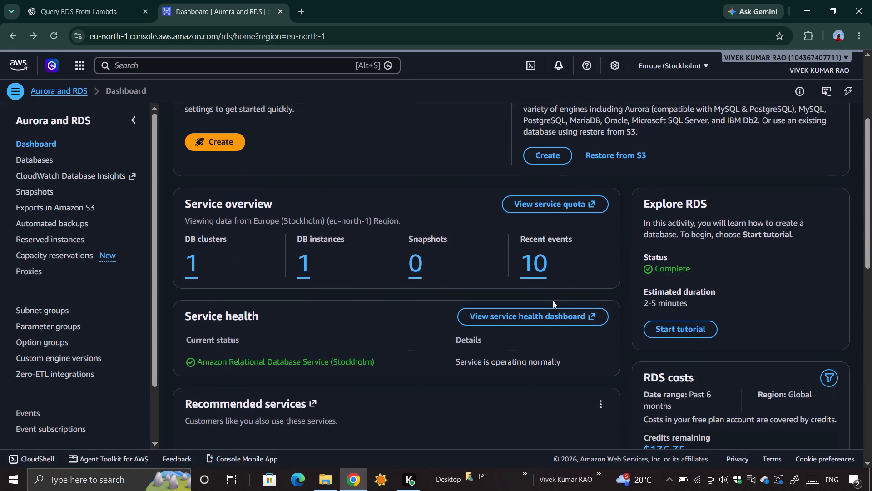
pyautogui.scroll(-3, 594, 336)
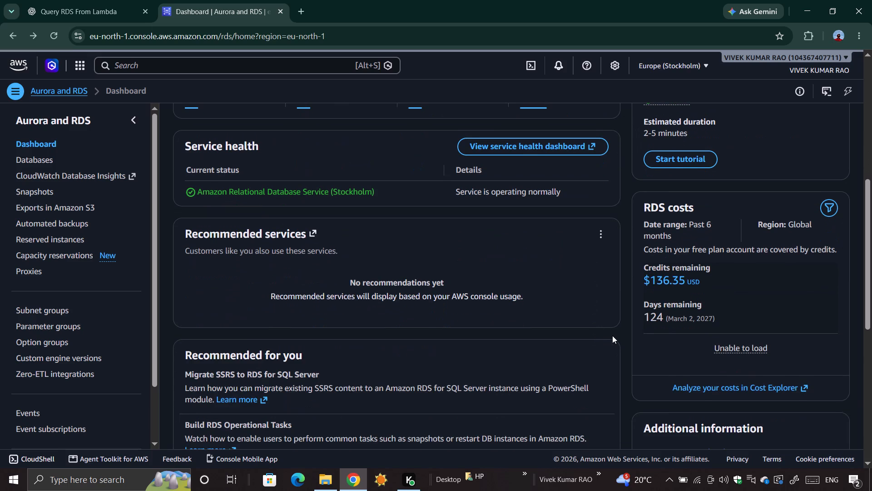
pyautogui.scroll(-1, 612, 336)
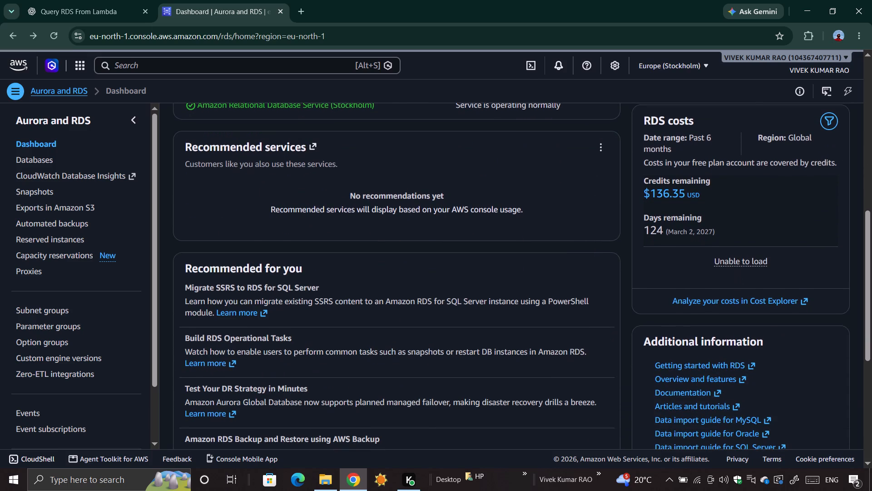
pyautogui.scroll(-2, 654, 341)
pyautogui.scroll(-1, 571, 347)
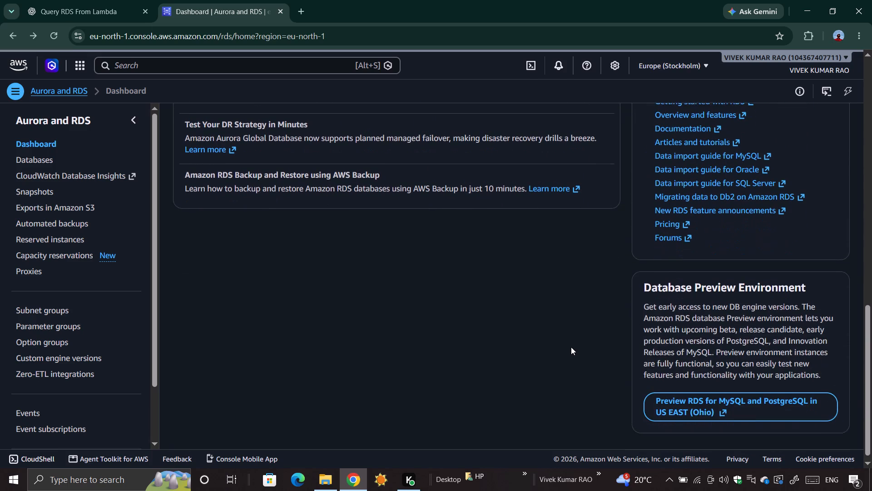
pyautogui.scroll(-1, 571, 347)
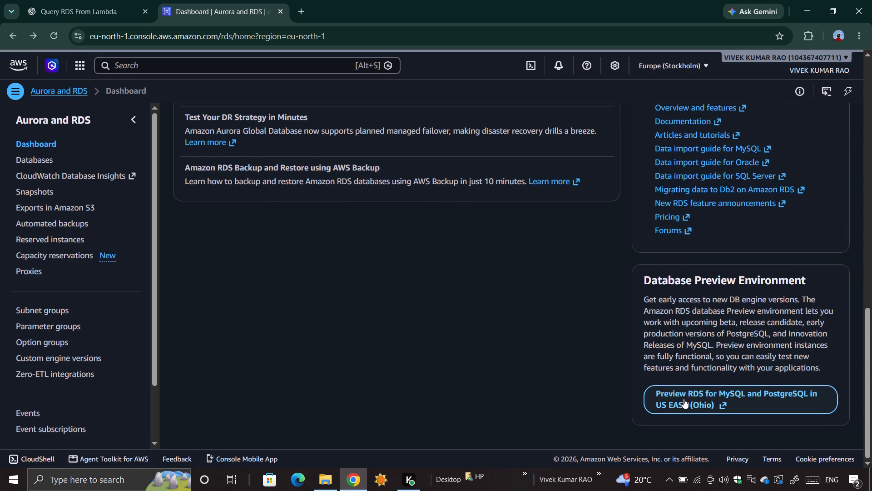
pyautogui.scroll(1, 689, 371)
pyautogui.scroll(-1, 689, 371)
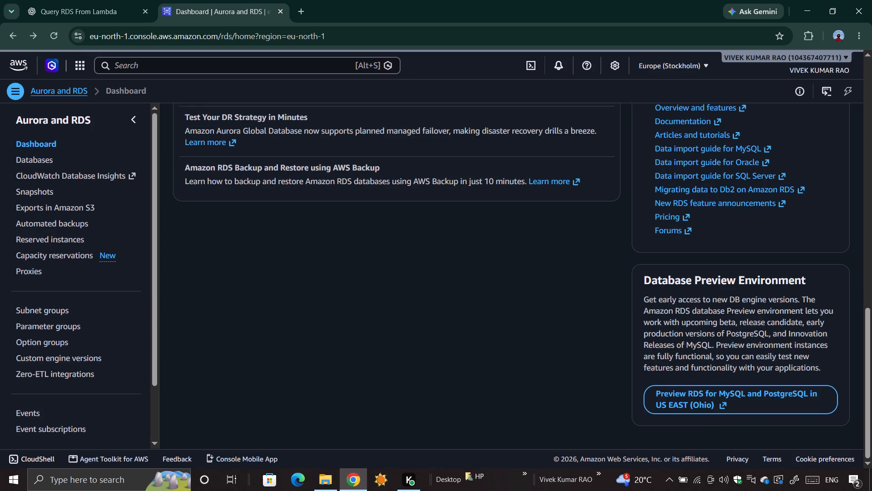
pyautogui.scroll(2, 726, 302)
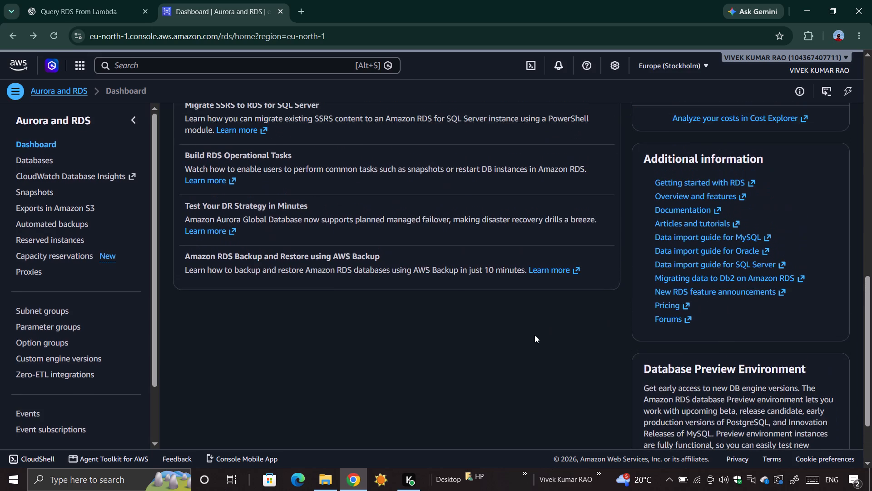
pyautogui.scroll(4, 535, 335)
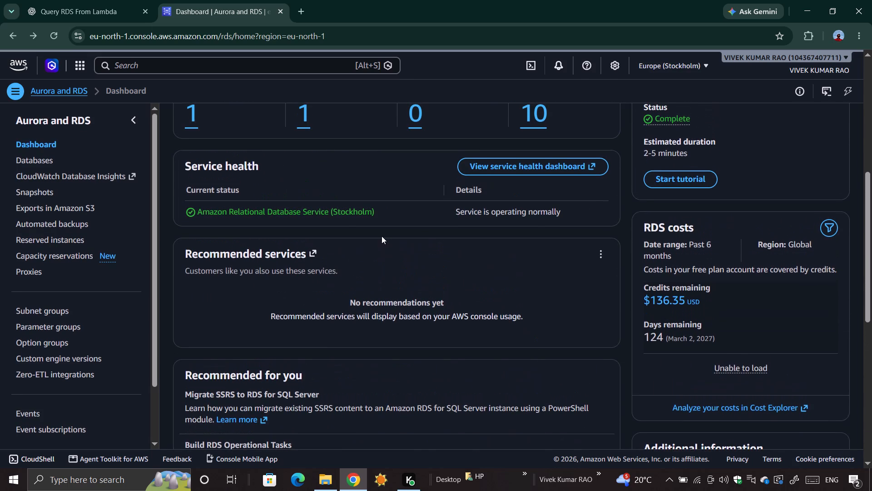
pyautogui.scroll(1, 448, 208)
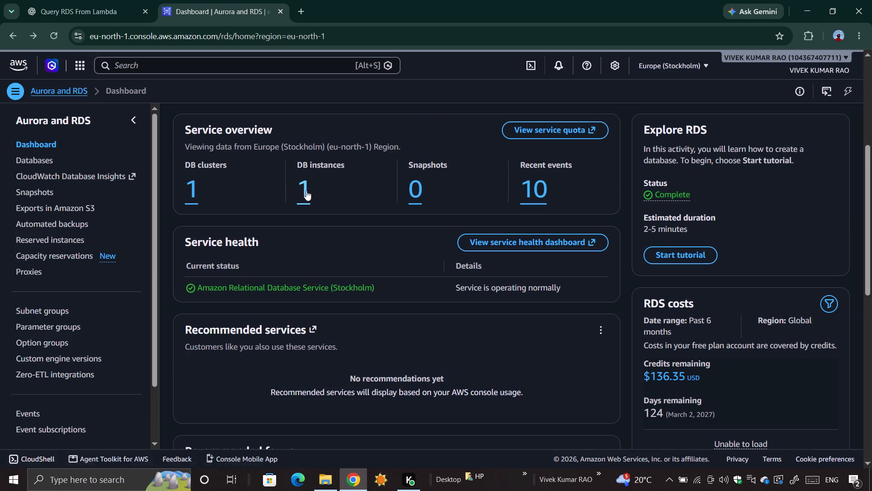
# Open the list of DB clusters from the dashboard's service overview and select the database-1 cluster.
pyautogui.click(193, 190)
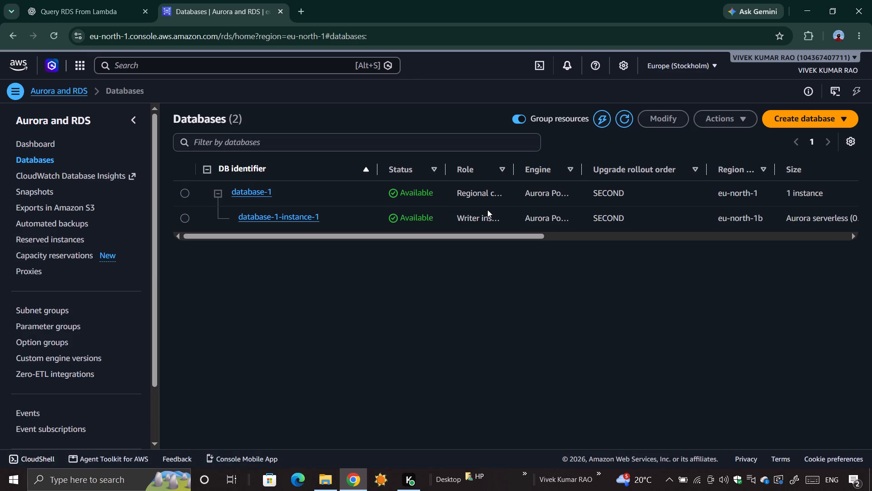
pyautogui.click(178, 190)
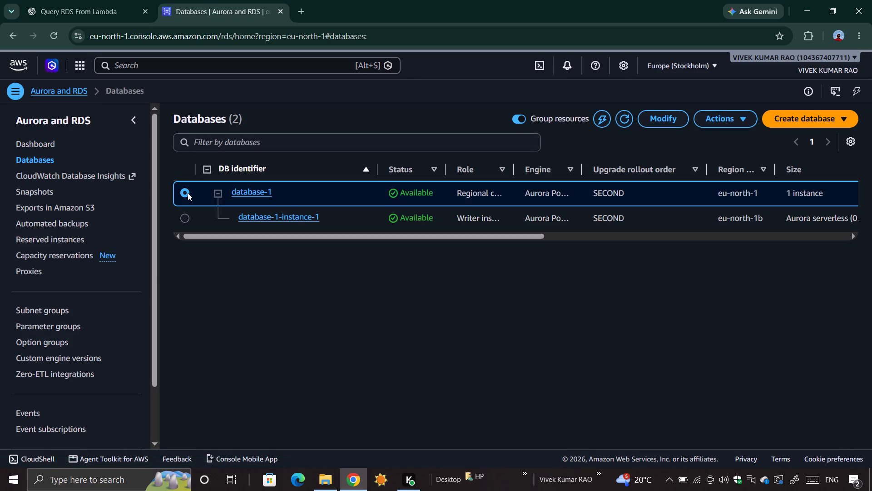
pyautogui.click(188, 193)
# Review the informational recommendation listed for the database-1 cluster.
pyautogui.hscroll(-4, 761, 185)
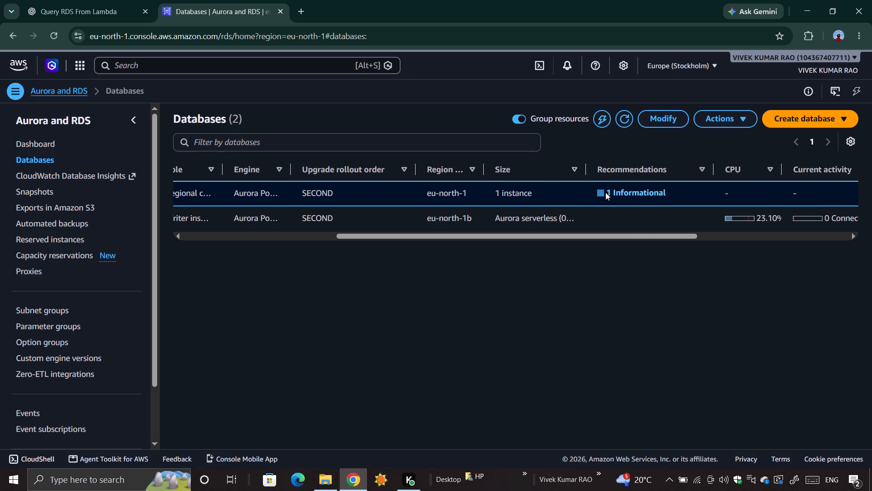
pyautogui.click(602, 192)
pyautogui.click(622, 189)
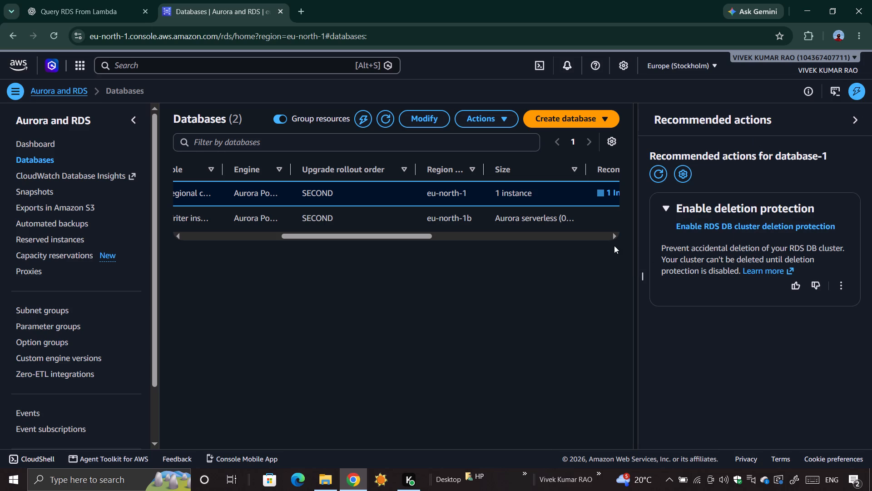
pyautogui.click(512, 306)
pyautogui.click(578, 316)
pyautogui.click(859, 120)
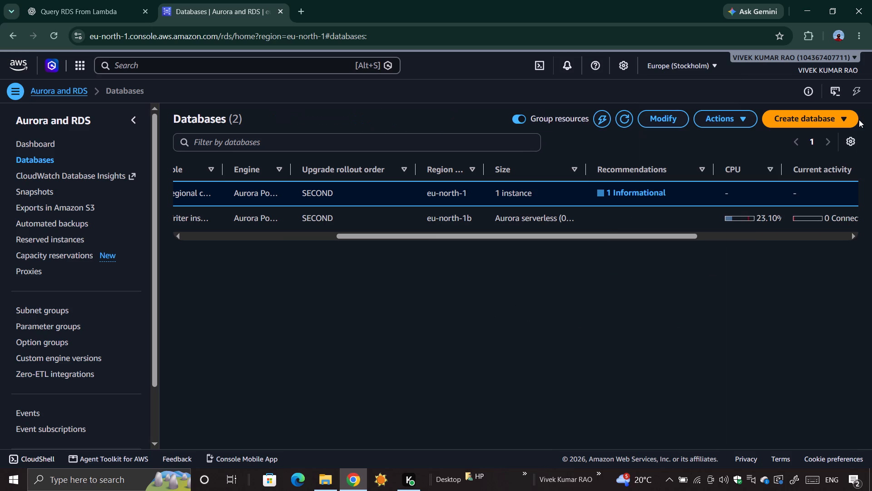
pyautogui.click(633, 192)
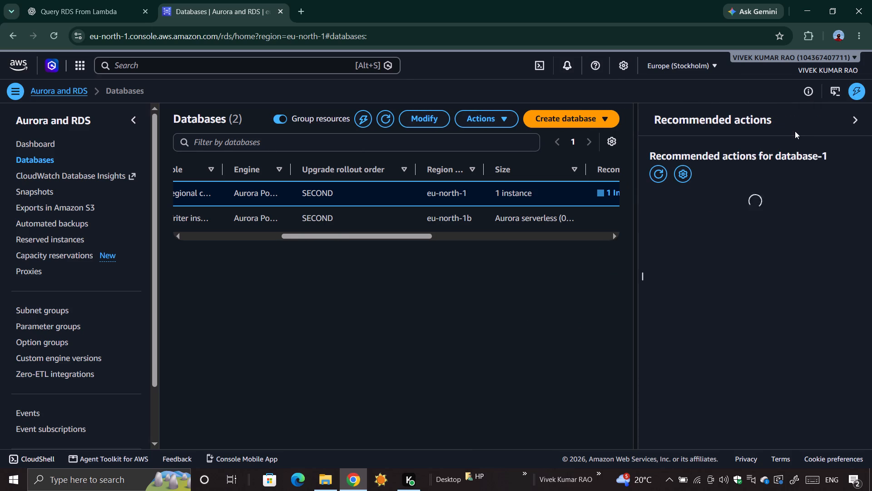
pyautogui.click(742, 121)
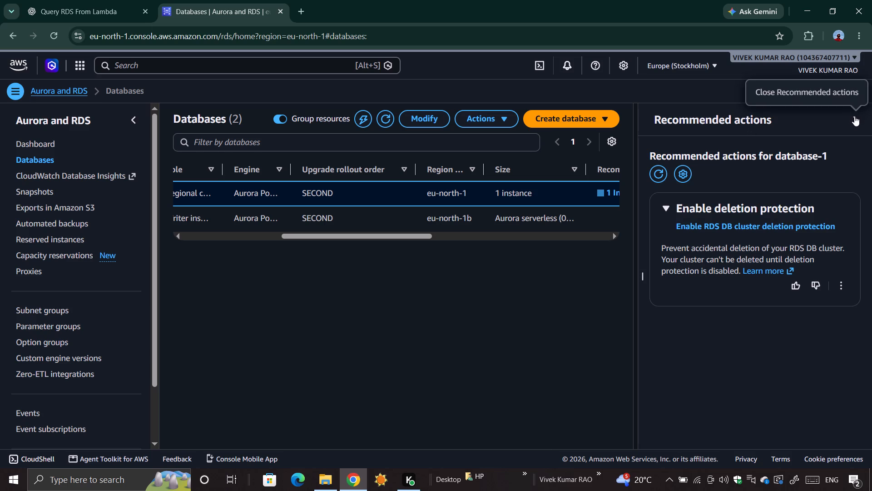
pyautogui.click(839, 288)
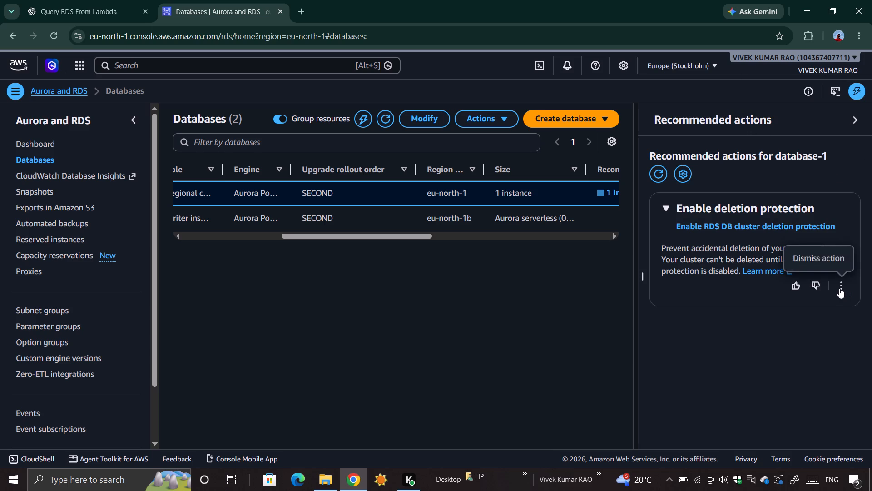
pyautogui.click(582, 306)
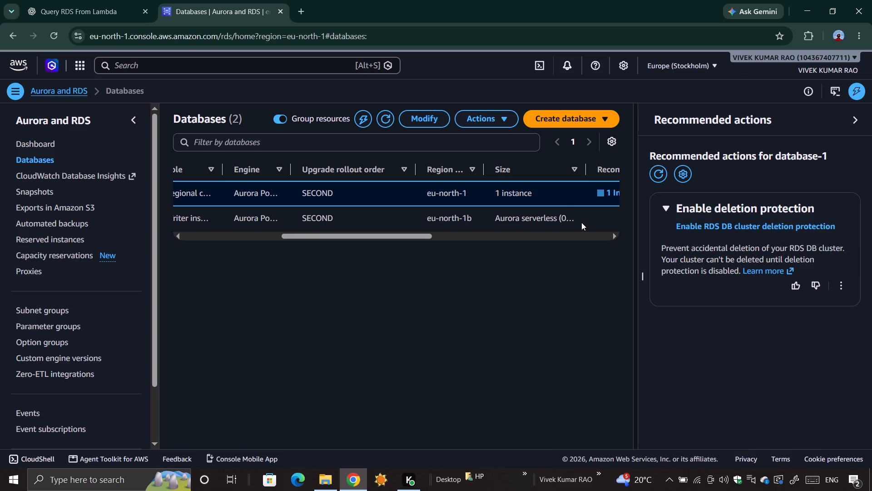
# Check the recommended actions for database-1-instance-1, then close the recommendations view.
pyautogui.click(559, 210)
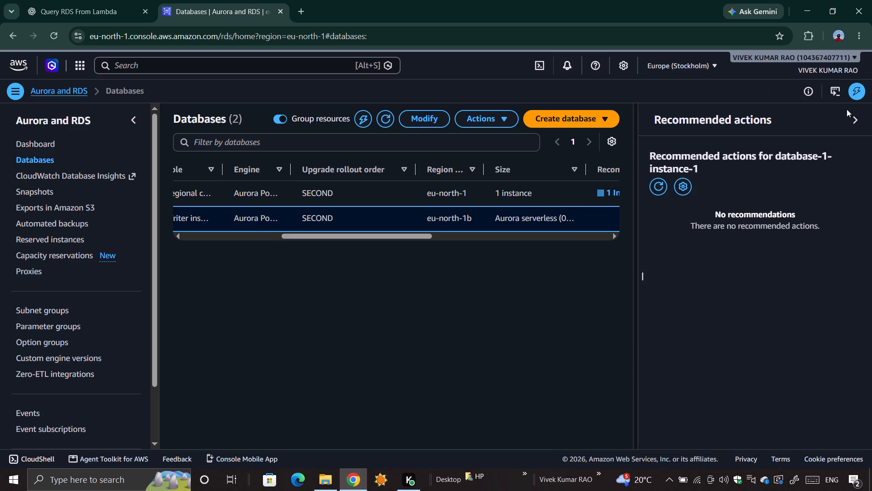
pyautogui.click(863, 118)
pyautogui.click(851, 115)
# Select the database-1 cluster again and inspect its CPU, current activity, maintenance, VPC and Multi-AZ columns.
pyautogui.hscroll(-2, 599, 194)
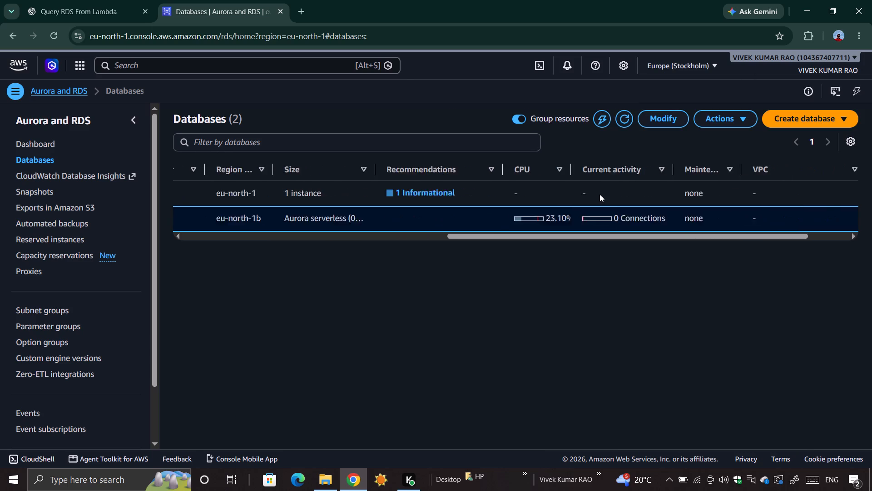
pyautogui.hscroll(-2, 599, 194)
pyautogui.click(544, 189)
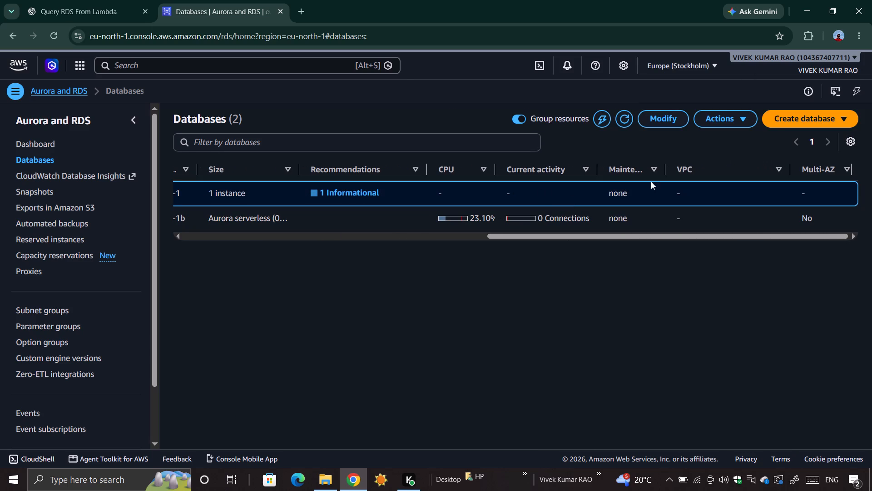
pyautogui.hscroll(5, 612, 190)
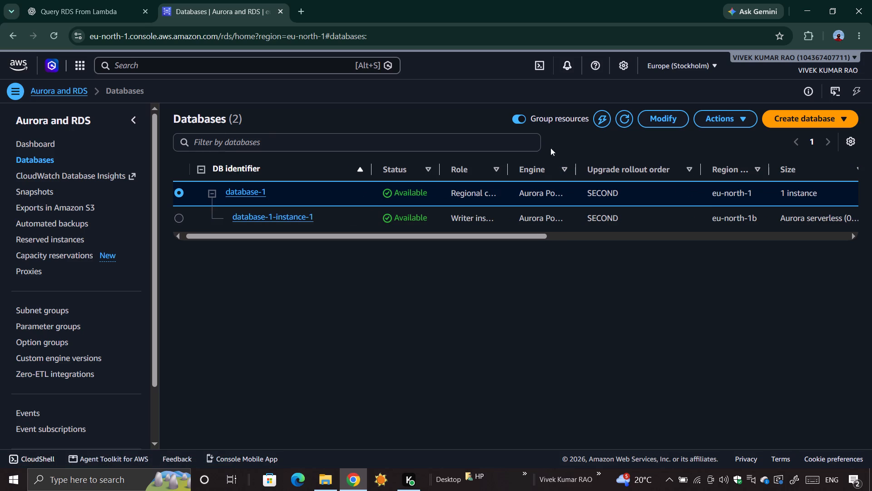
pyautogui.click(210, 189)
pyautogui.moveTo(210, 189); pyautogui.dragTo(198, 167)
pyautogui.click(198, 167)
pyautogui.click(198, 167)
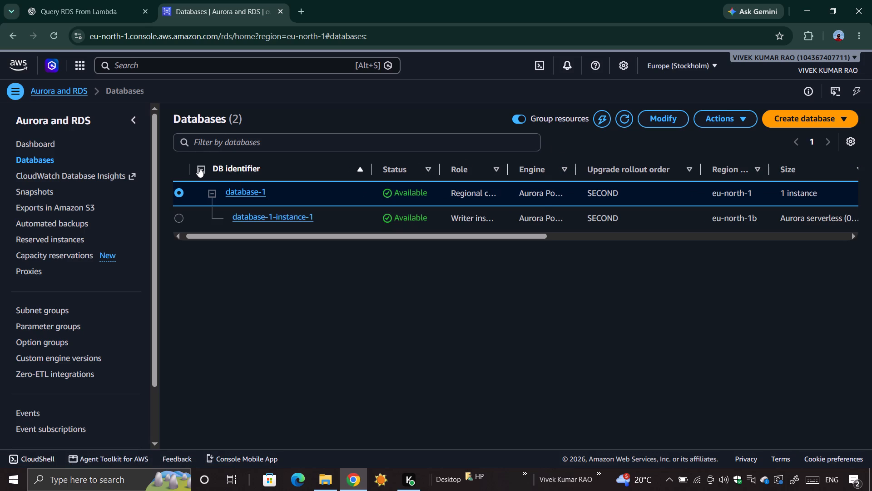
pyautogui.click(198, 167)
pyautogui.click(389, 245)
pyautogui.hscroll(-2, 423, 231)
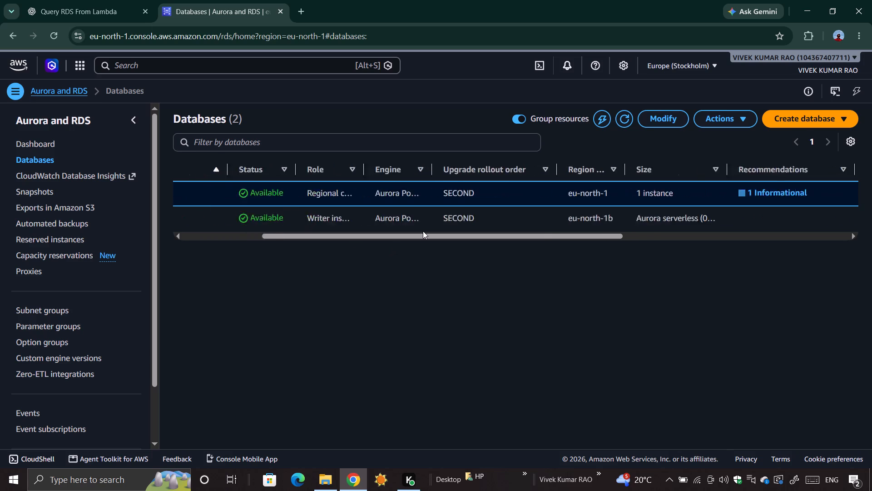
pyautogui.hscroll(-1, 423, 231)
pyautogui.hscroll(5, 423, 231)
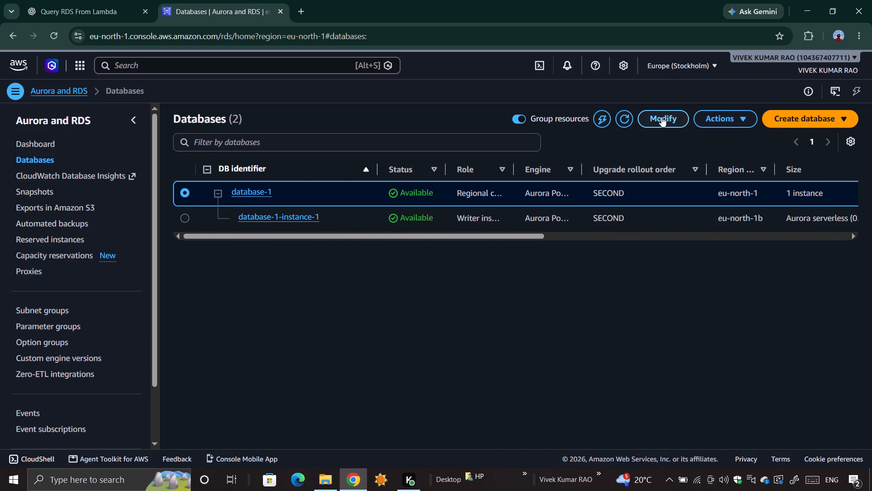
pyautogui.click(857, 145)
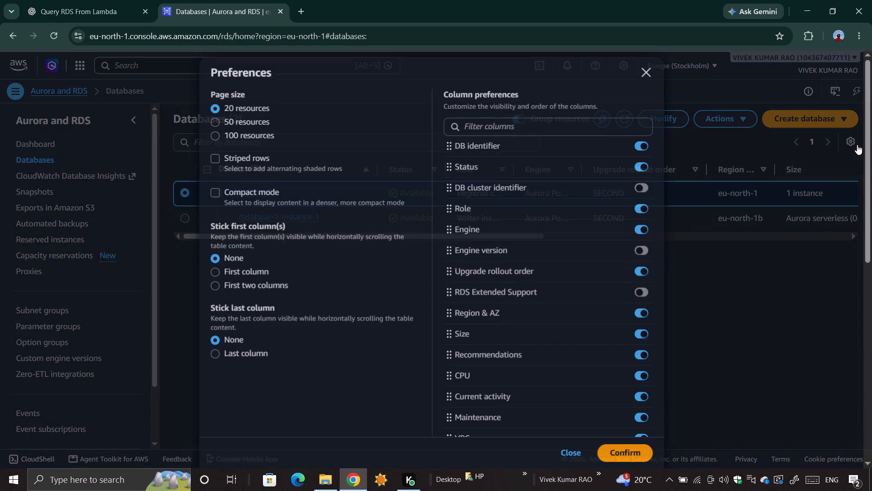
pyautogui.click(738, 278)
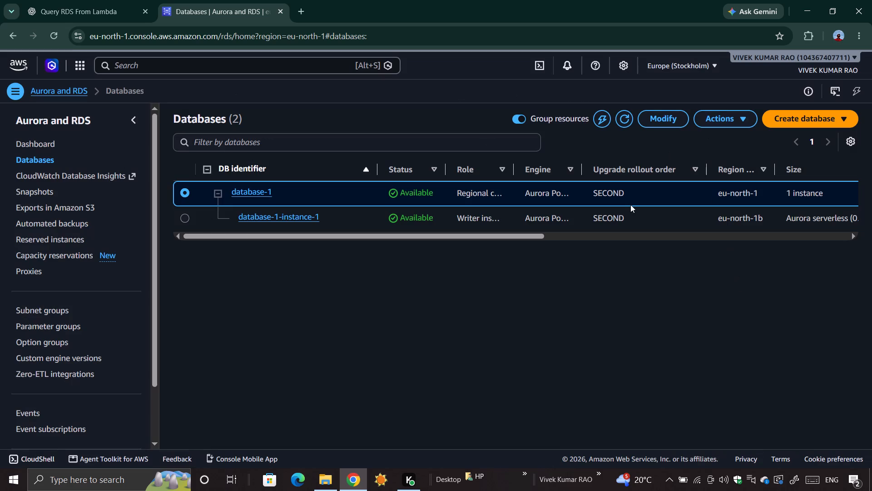
# Return to the RDS dashboard and open its recent events to examine the history of database-1 and its instance.
pyautogui.hscroll(3, 630, 205)
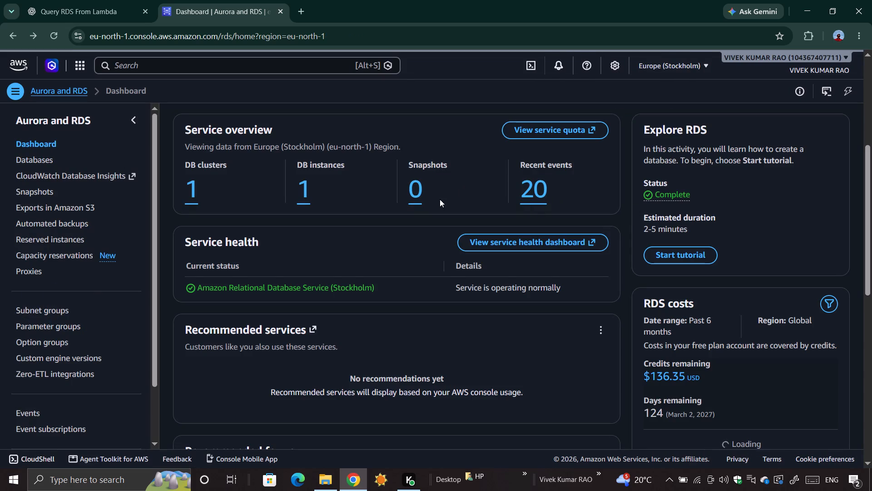
pyautogui.click(531, 184)
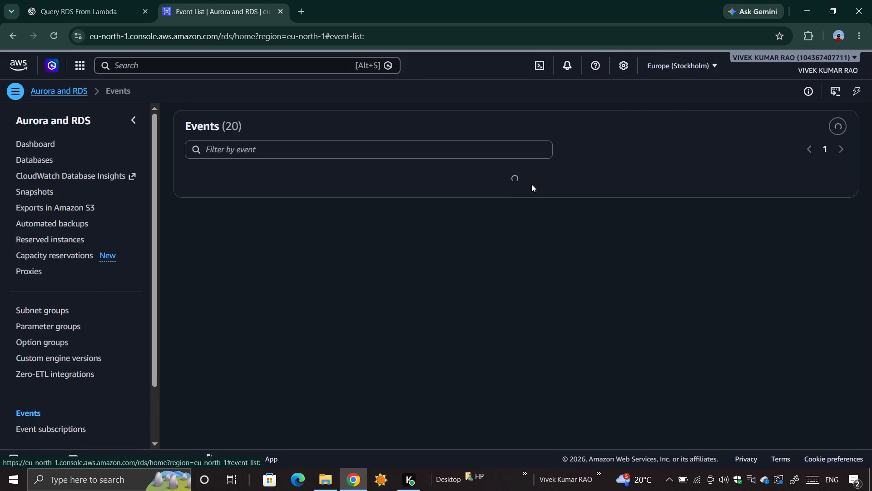
pyautogui.scroll(-6, 425, 271)
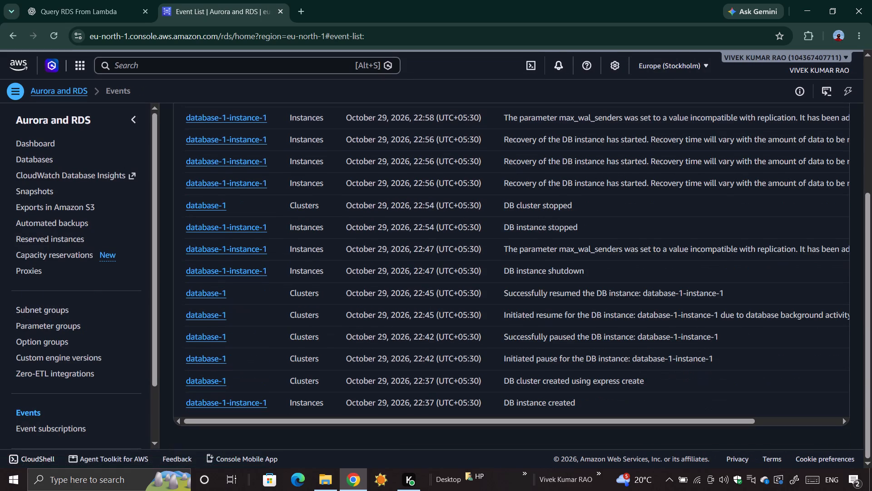
pyautogui.scroll(-1, 425, 271)
pyautogui.scroll(1, 425, 271)
pyautogui.scroll(-2, 425, 271)
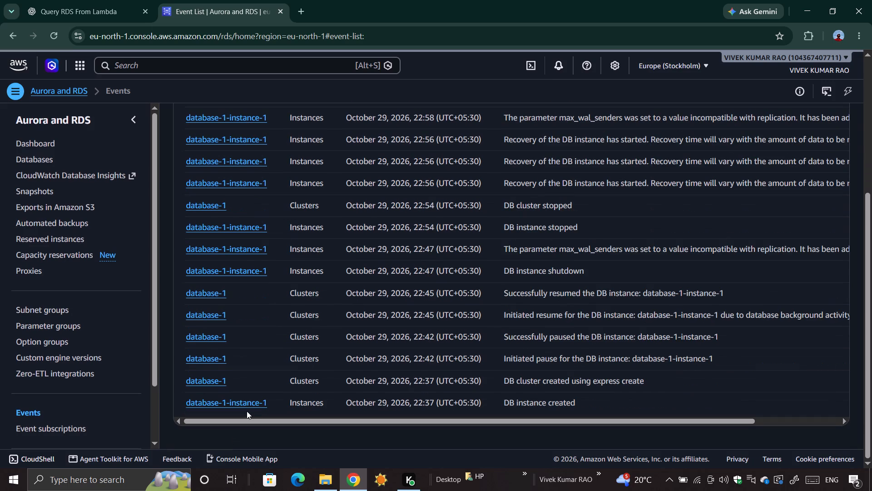
# Open database-1-instance-1 from its creation event and inspect the columns of its related databases table.
pyautogui.rightClick(240, 401)
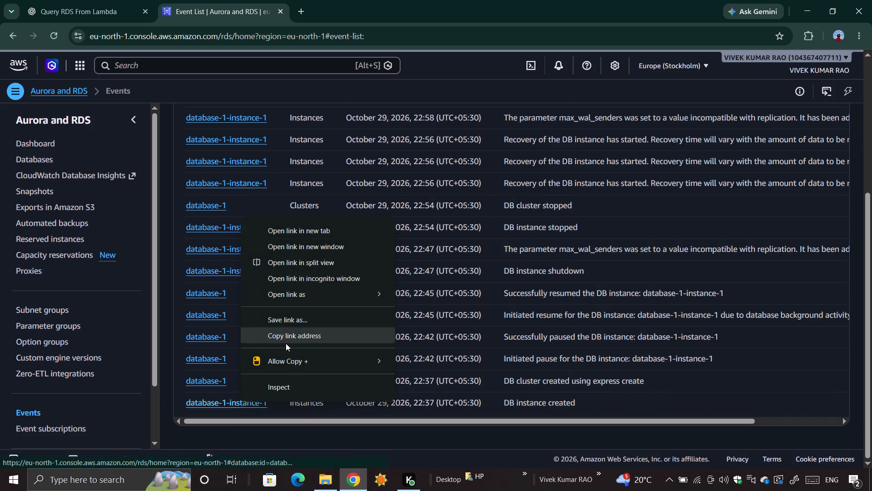
pyautogui.click(300, 414)
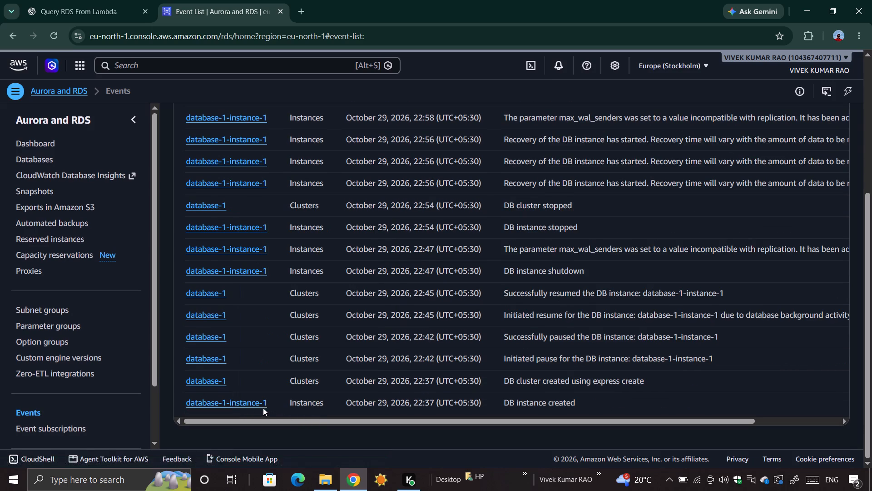
pyautogui.click(257, 405)
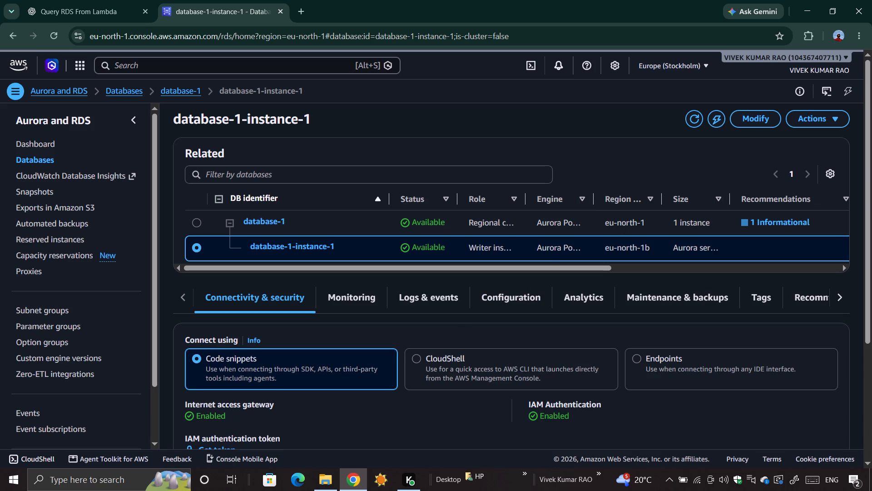
pyautogui.hscroll(-2, 651, 212)
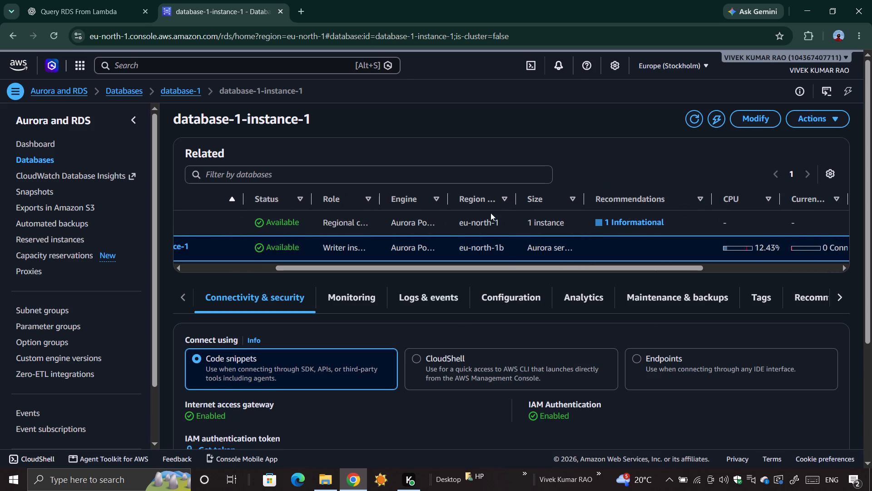
pyautogui.hscroll(4, 411, 232)
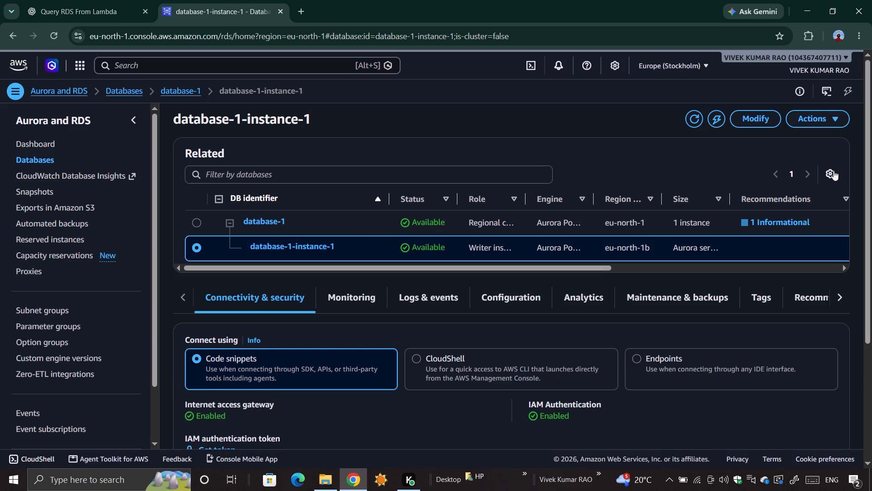
pyautogui.click(833, 170)
pyautogui.click(713, 196)
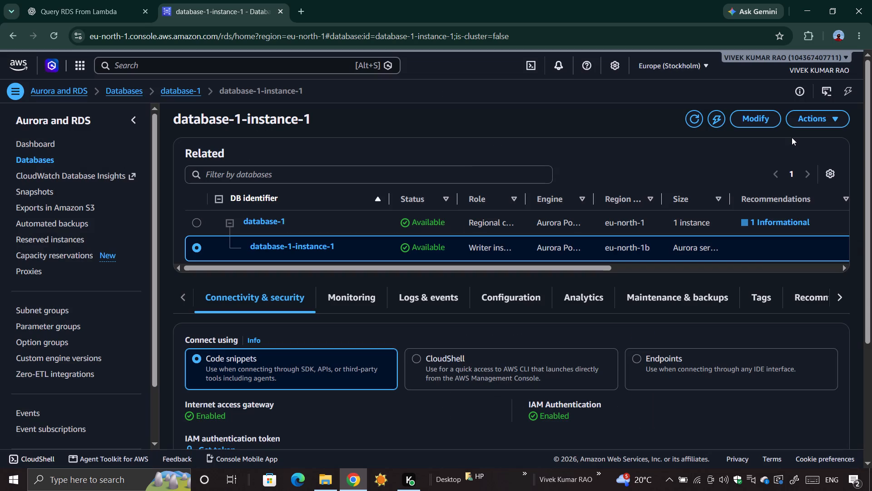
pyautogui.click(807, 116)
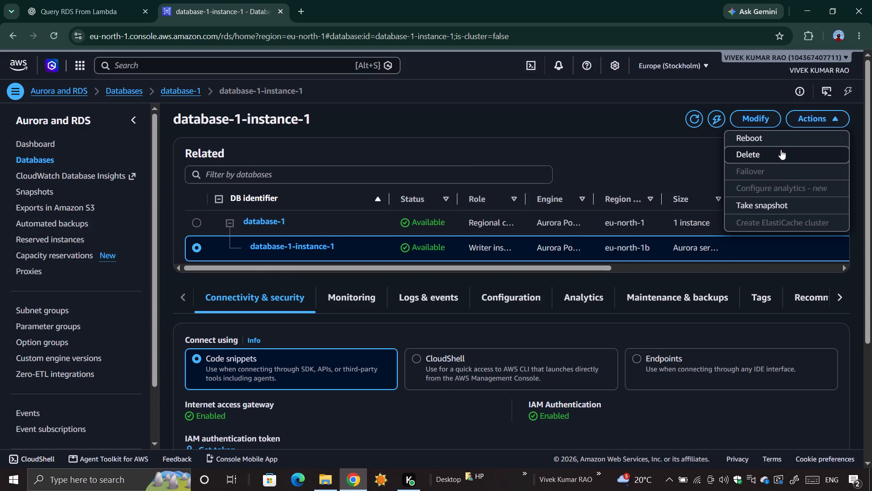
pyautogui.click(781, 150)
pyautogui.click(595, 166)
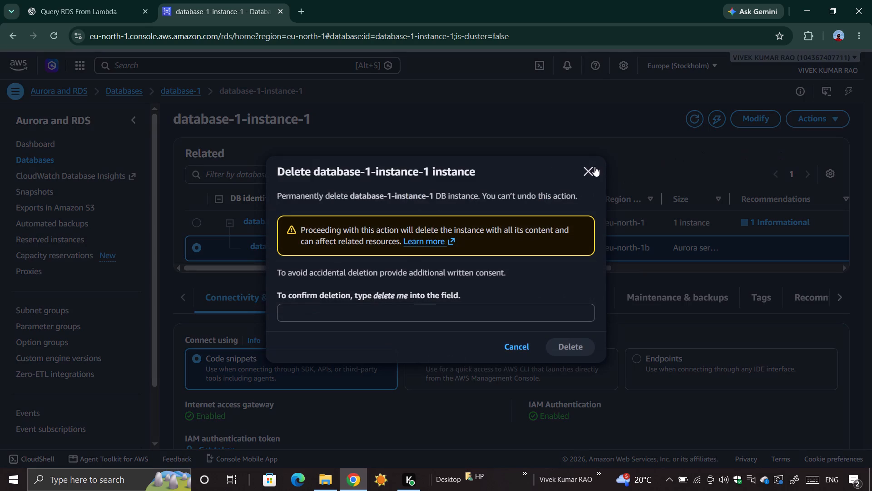
# Select the database-1 cluster and check which actions are available for it.
pyautogui.click(528, 219)
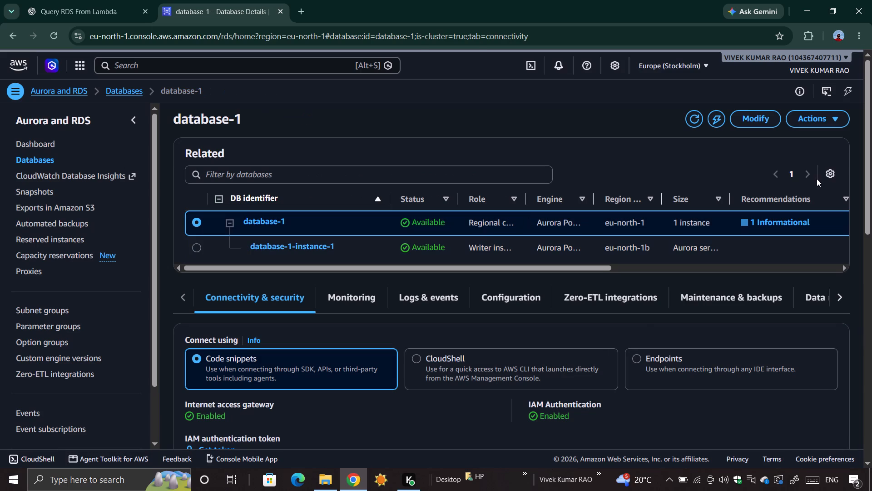
pyautogui.click(813, 119)
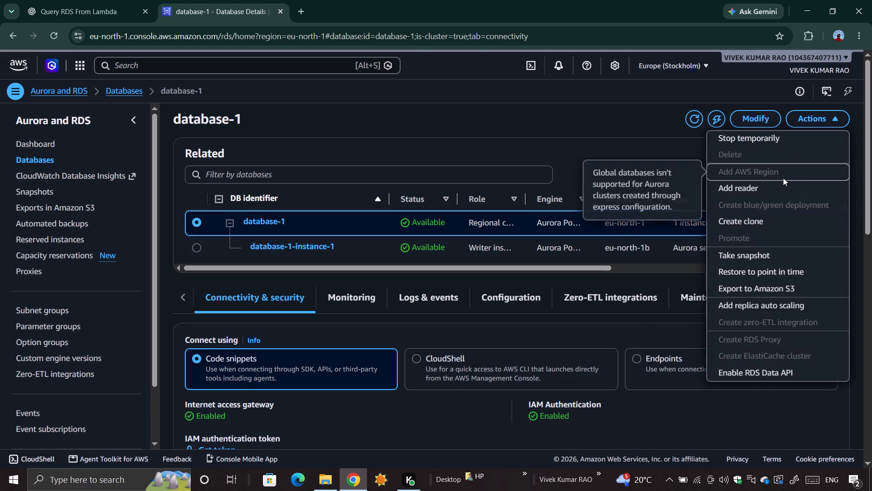
# Select the writer instance database-1-instance-1, request its deletion and begin filling in the written consent.
pyautogui.click(629, 240)
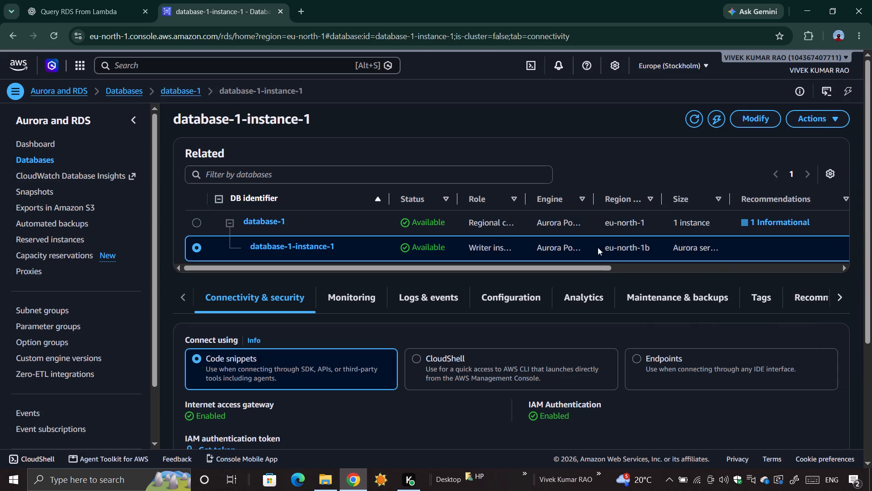
pyautogui.click(826, 120)
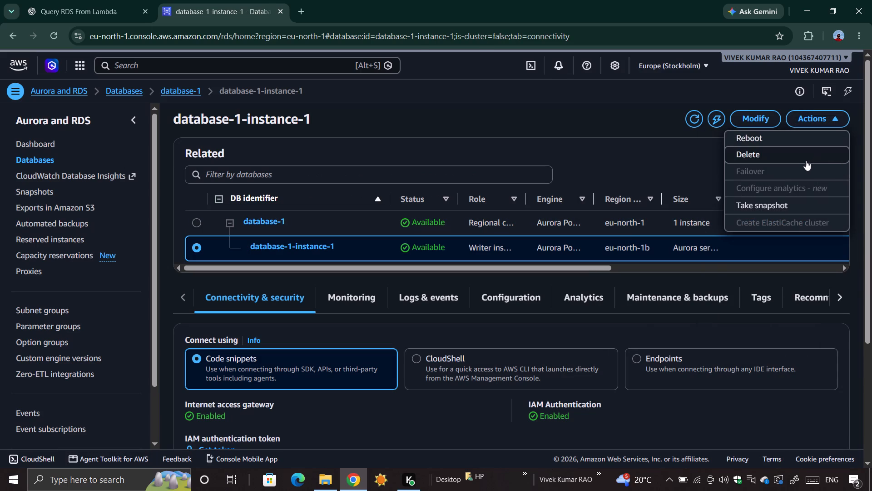
pyautogui.click(791, 153)
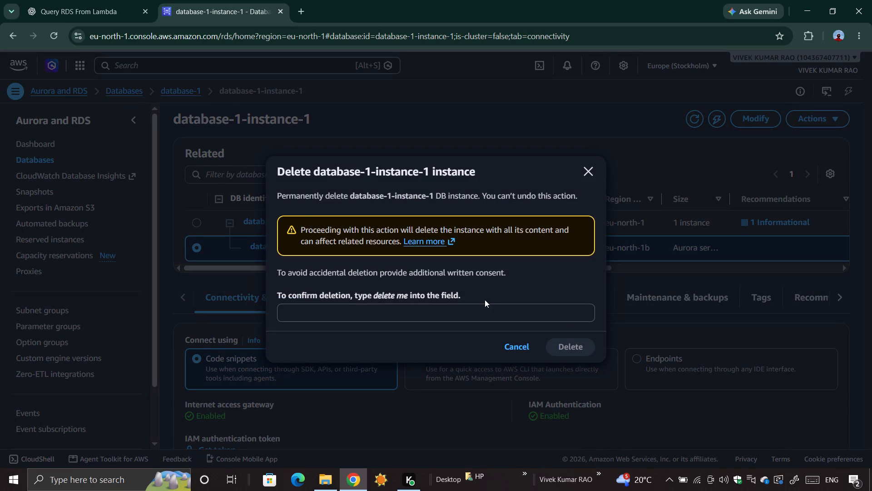
pyautogui.click(412, 312)
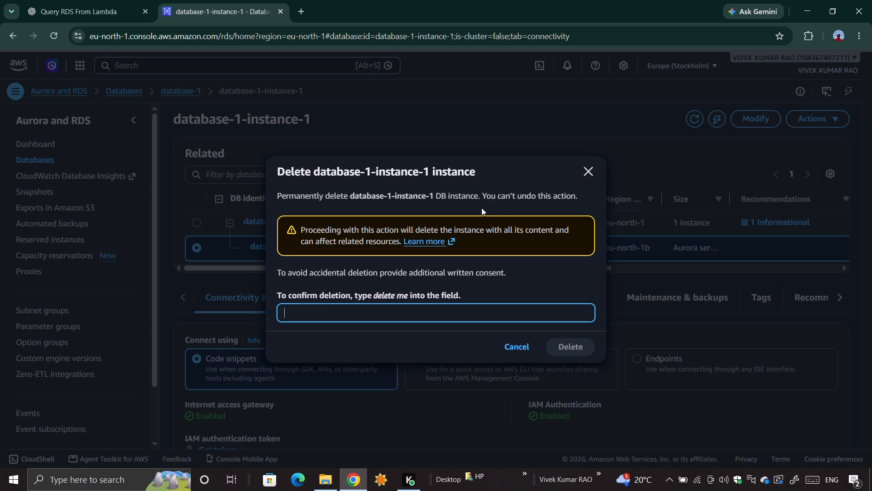
pyautogui.press('j')
pyautogui.press('BackSpace')
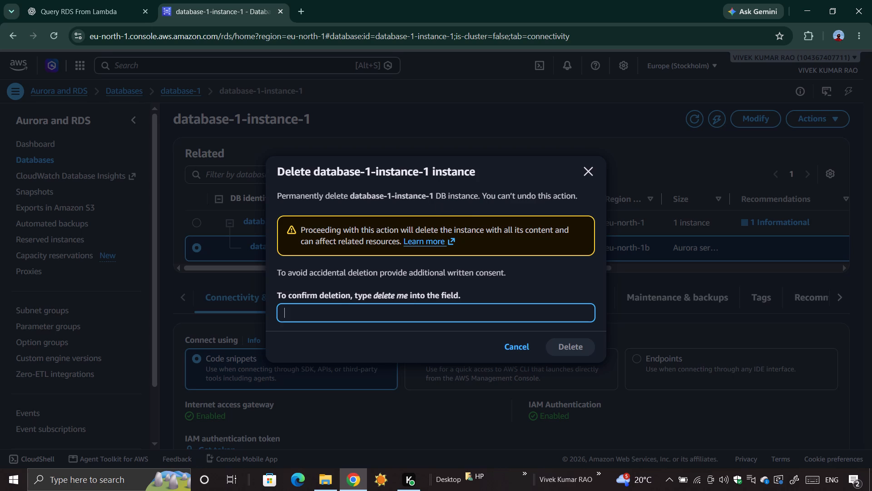
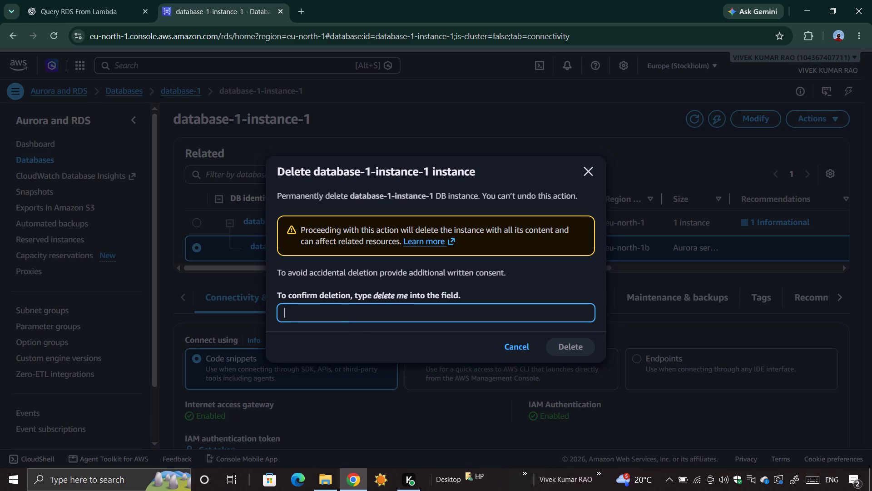
# Enter the written consent "delete me" and delete the DB instance database-1-instance-1.
pyautogui.press('f')
pyautogui.press('BackSpace')
pyautogui.write('de')
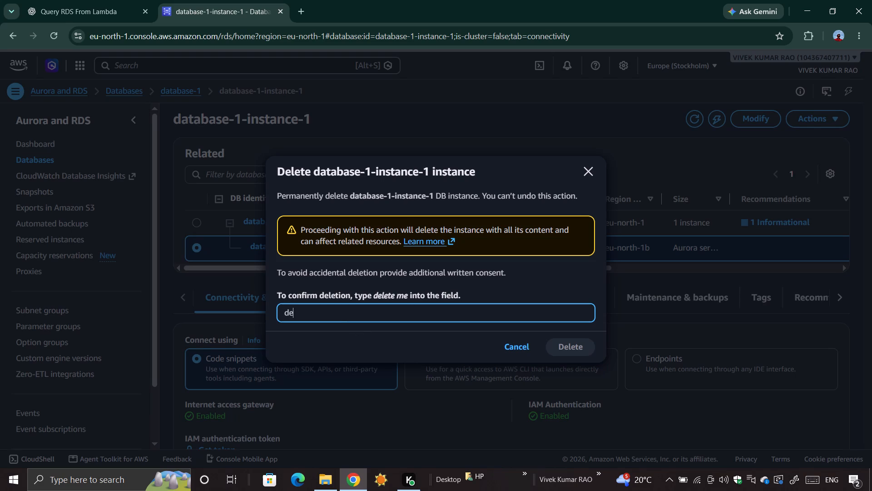
pyautogui.write('lete')
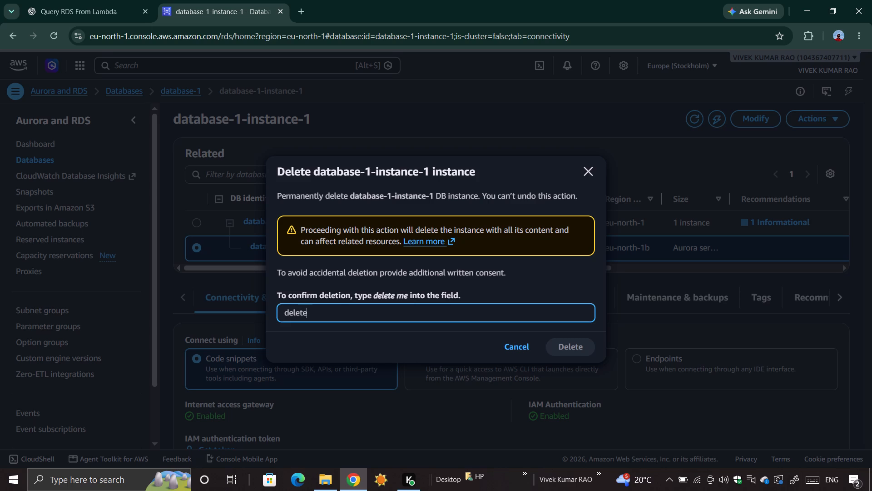
pyautogui.press('space')
pyautogui.write('me')
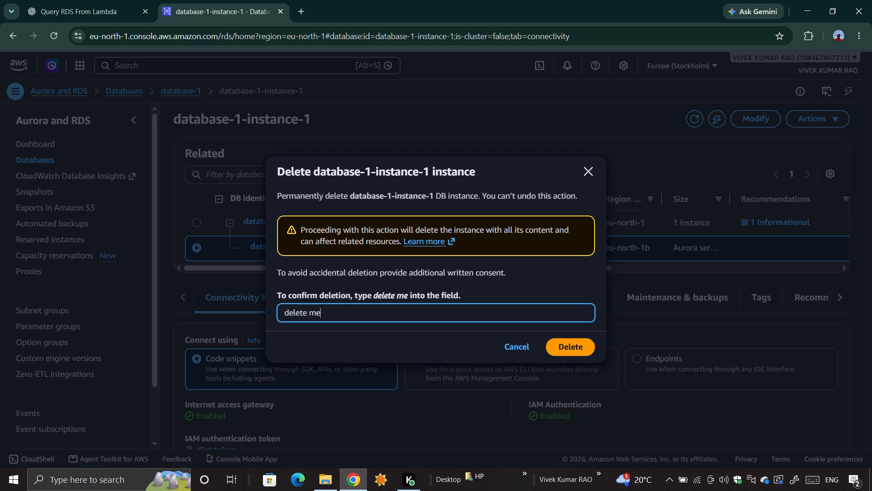
pyautogui.click(577, 338)
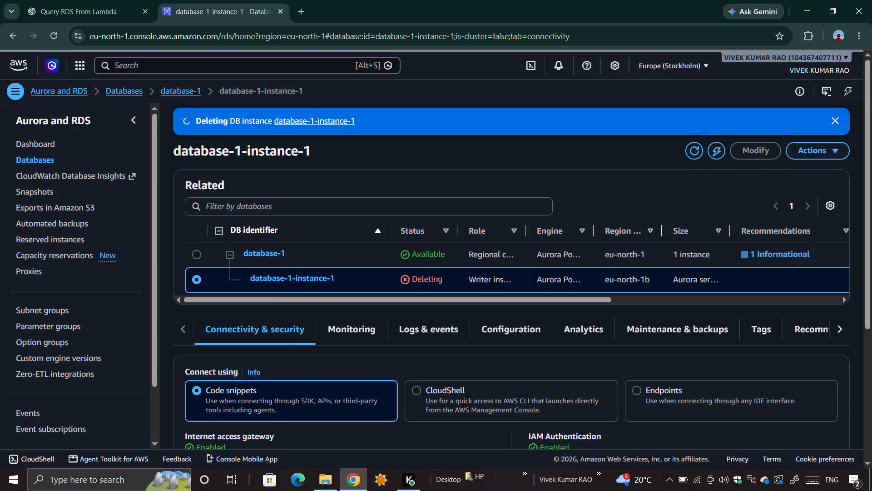
# Delete the database-1 cluster, creating the final snapshot database-1-final-snapshot and retaining automated backups, with the consent "delete me".
pyautogui.click(523, 255)
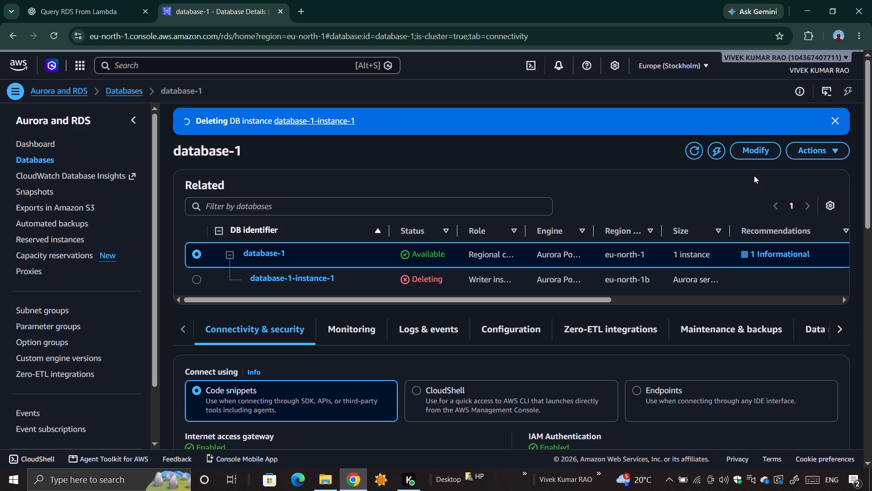
pyautogui.click(810, 144)
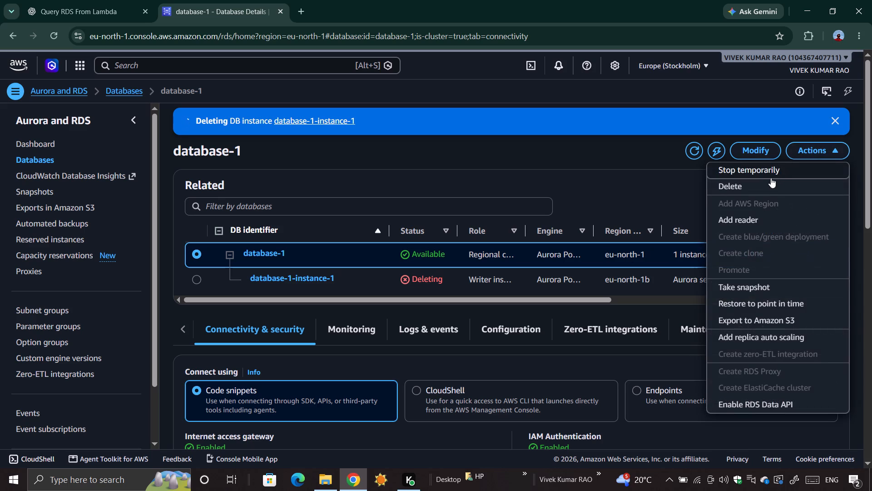
pyautogui.click(770, 180)
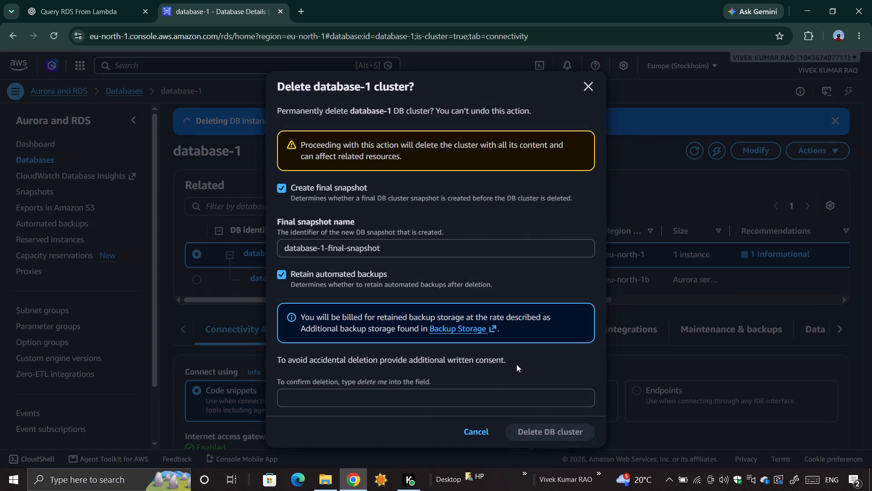
pyautogui.scroll(-1, 516, 364)
pyautogui.click(364, 405)
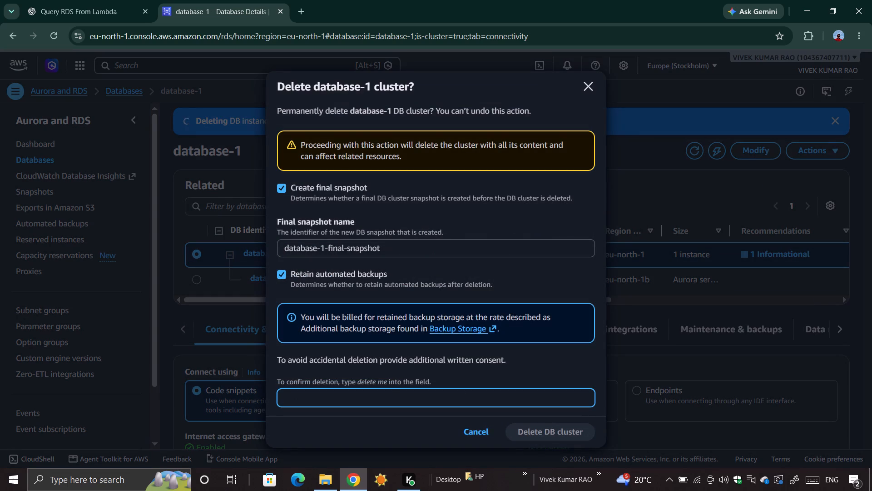
pyautogui.write('de')
pyautogui.write('lete me')
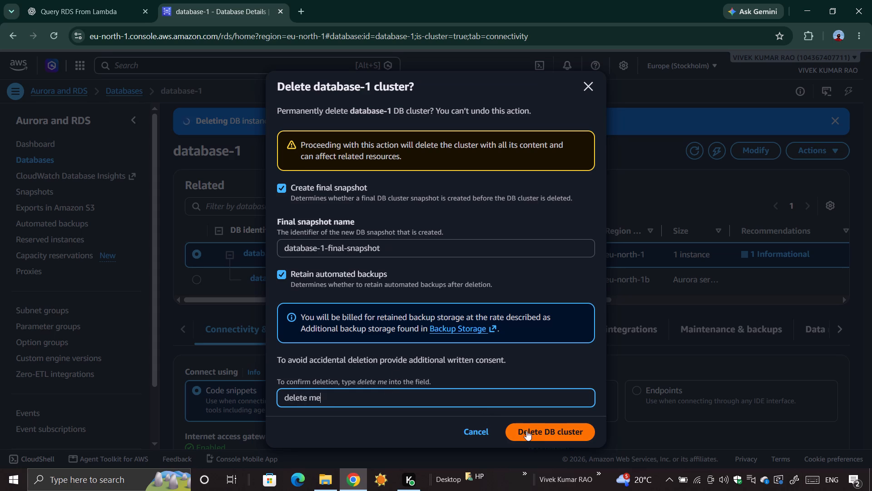
pyautogui.click(530, 433)
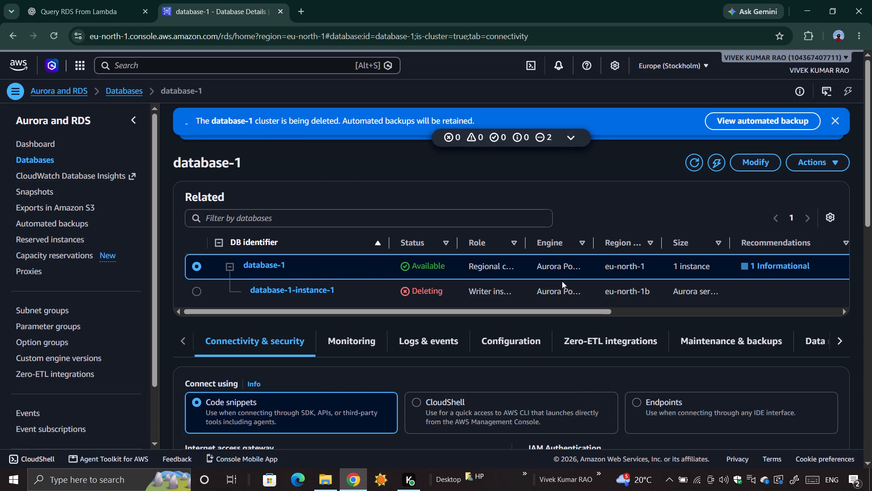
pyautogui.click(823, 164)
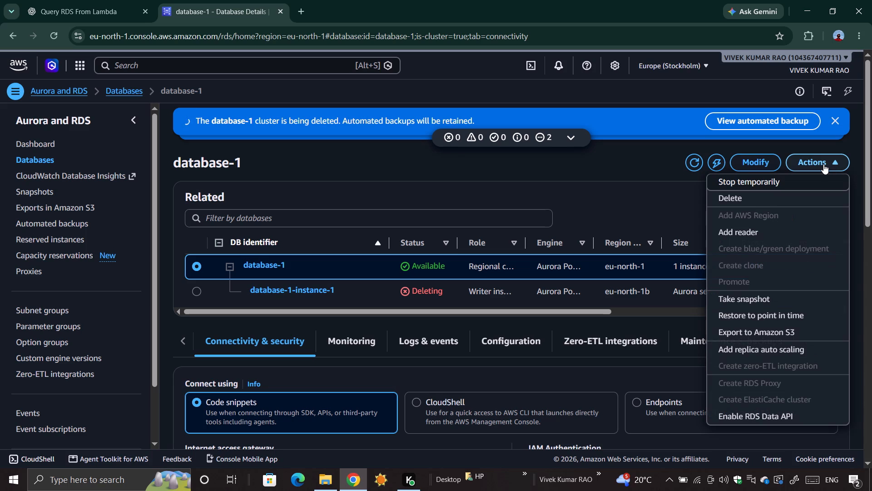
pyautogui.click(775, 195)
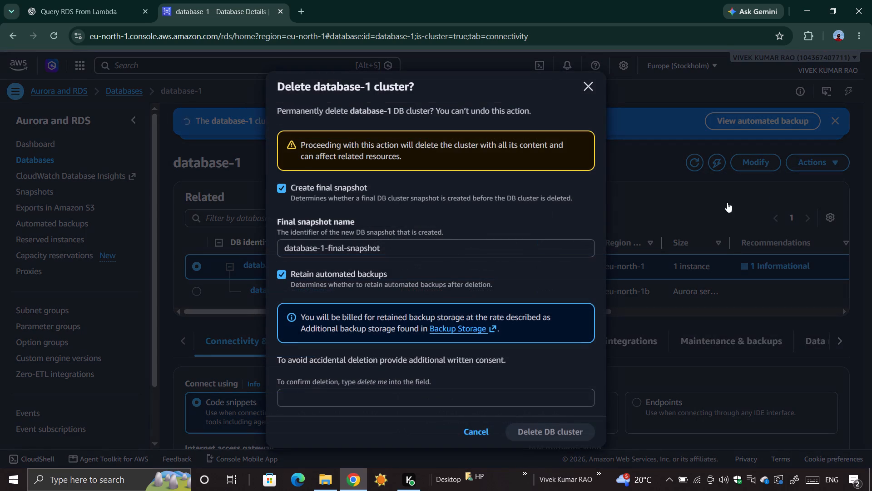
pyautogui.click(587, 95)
# Check the deletion status of database-1 and its instance on the cluster page and expand the stacked notifications.
pyautogui.scroll(-2, 498, 219)
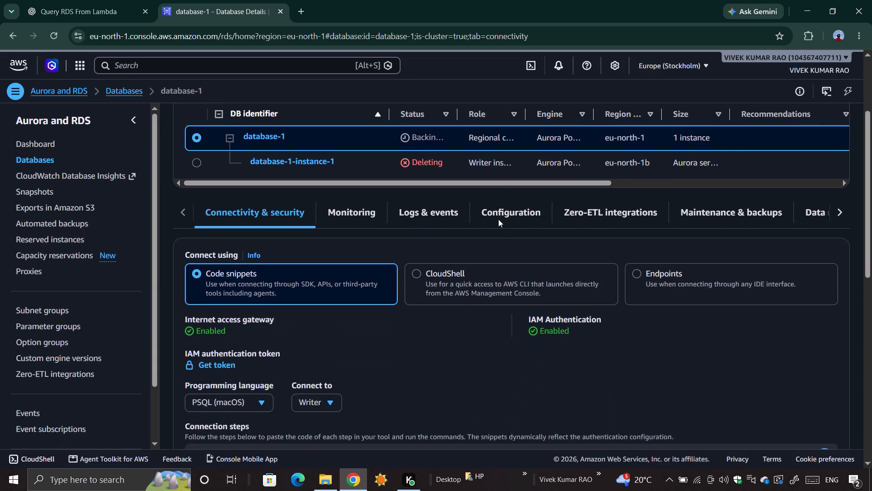
pyautogui.scroll(-1, 498, 219)
pyautogui.scroll(1, 498, 219)
pyautogui.scroll(-1, 446, 190)
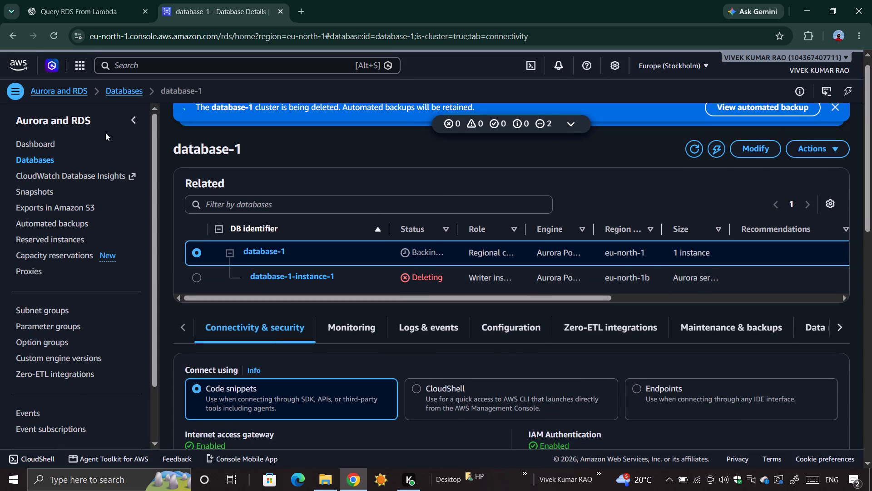
pyautogui.scroll(-1, 311, 279)
pyautogui.scroll(2, 311, 279)
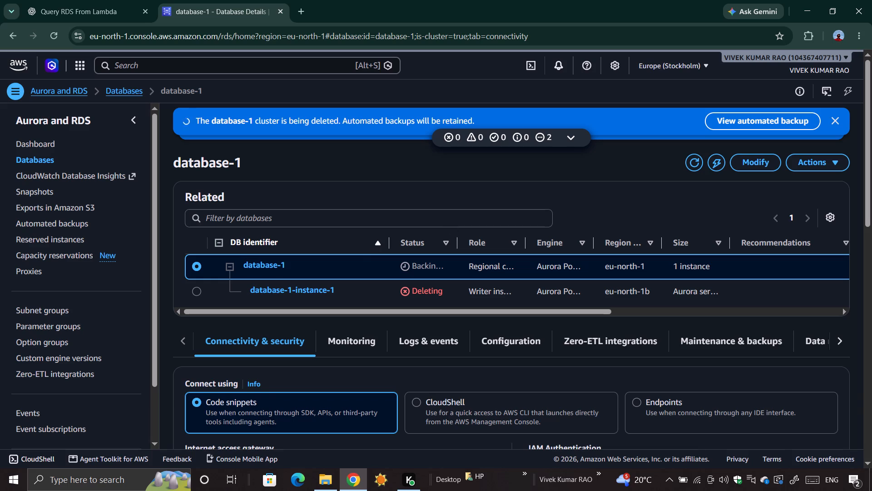
pyautogui.scroll(-1, 475, 210)
pyautogui.scroll(1, 475, 210)
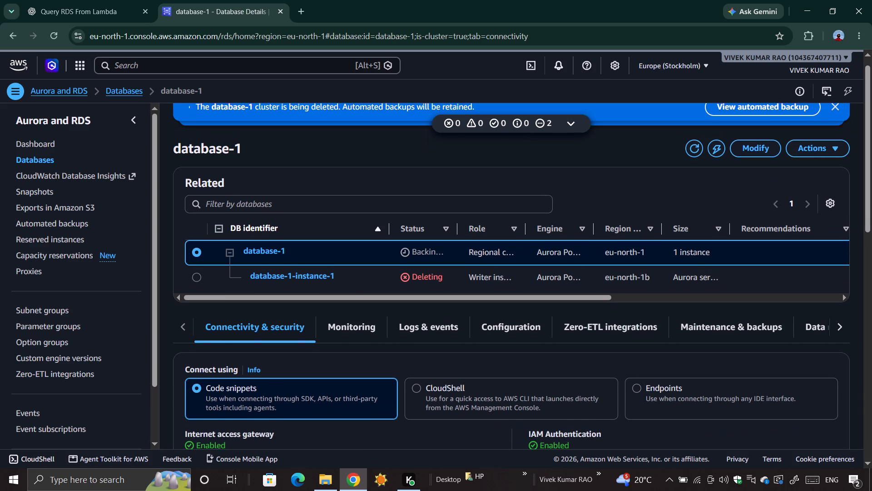
pyautogui.scroll(-1, 550, 191)
pyautogui.scroll(2, 550, 191)
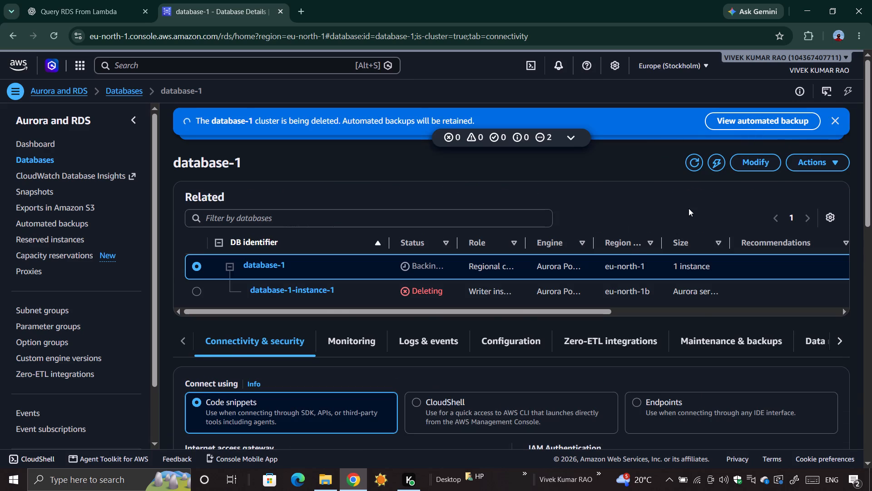
pyautogui.scroll(-1, 648, 212)
pyautogui.scroll(1, 648, 212)
pyautogui.scroll(-1, 648, 212)
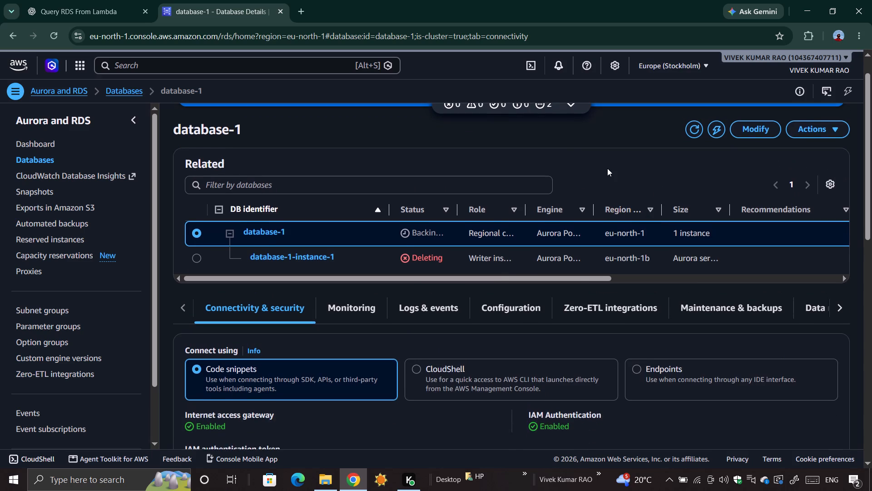
pyautogui.scroll(2, 607, 168)
pyautogui.click(577, 134)
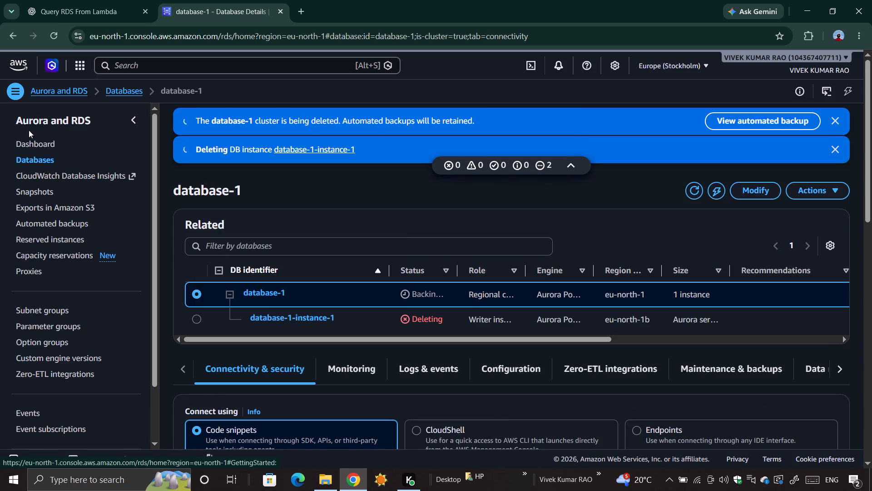
# Return to the RDS dashboard and open its recent events to review the latest cluster and instance activity.
pyautogui.click(45, 141)
pyautogui.scroll(-1, 309, 298)
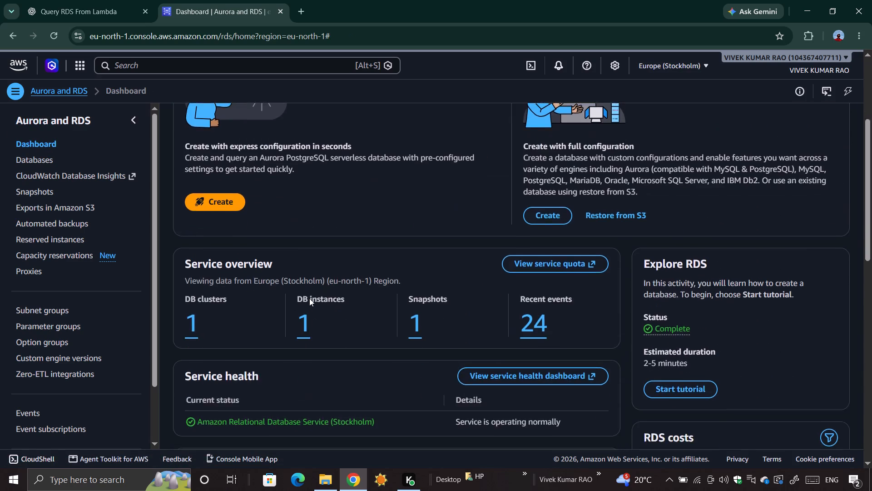
pyautogui.scroll(-2, 309, 298)
pyautogui.click(542, 258)
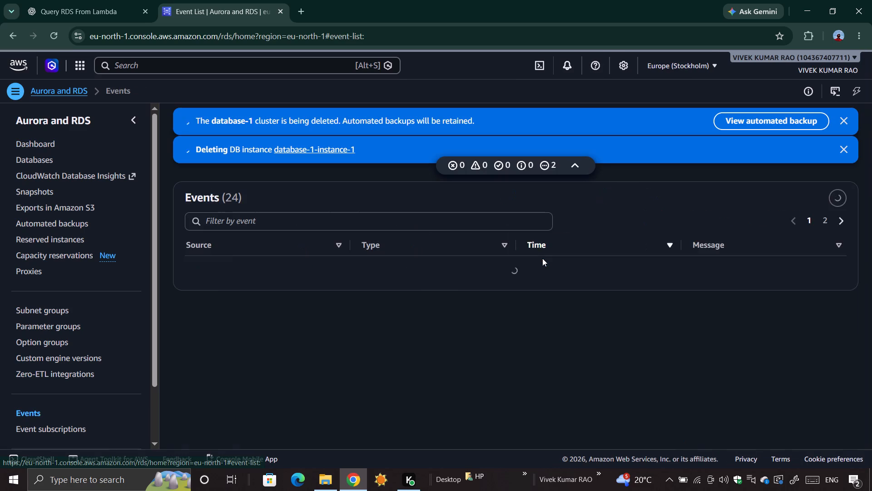
pyautogui.scroll(-7, 436, 356)
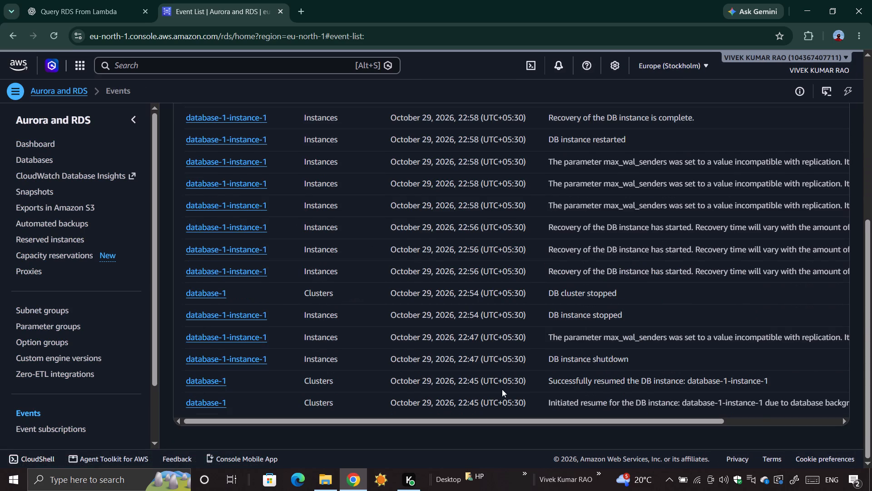
pyautogui.scroll(2, 502, 389)
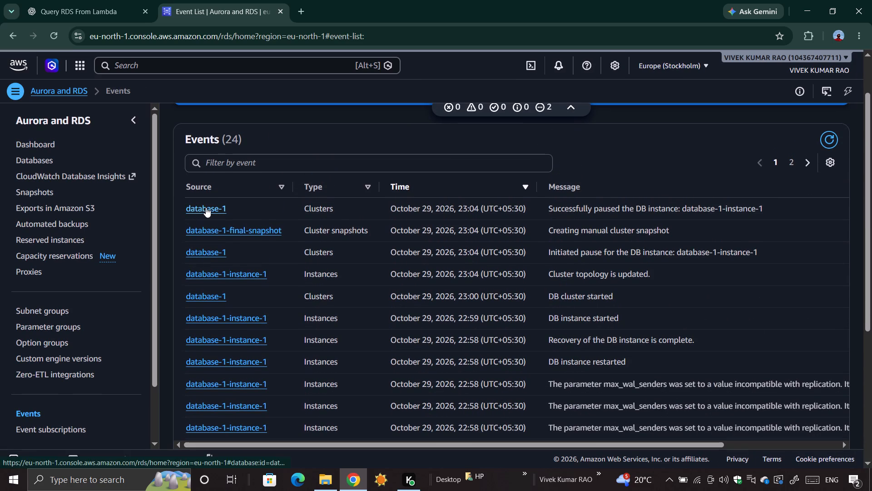
# Open database-1-final-snapshot from its event and examine its details and available actions.
pyautogui.click(220, 234)
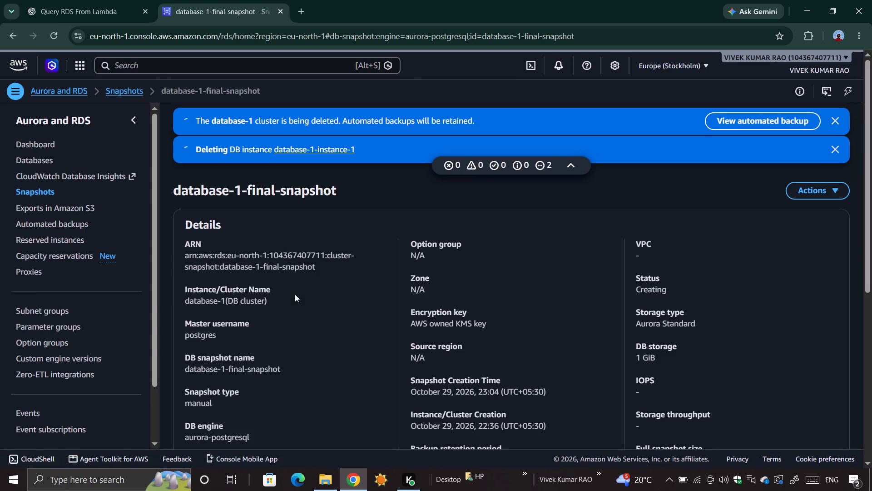
pyautogui.scroll(-3, 332, 298)
pyautogui.scroll(1, 332, 298)
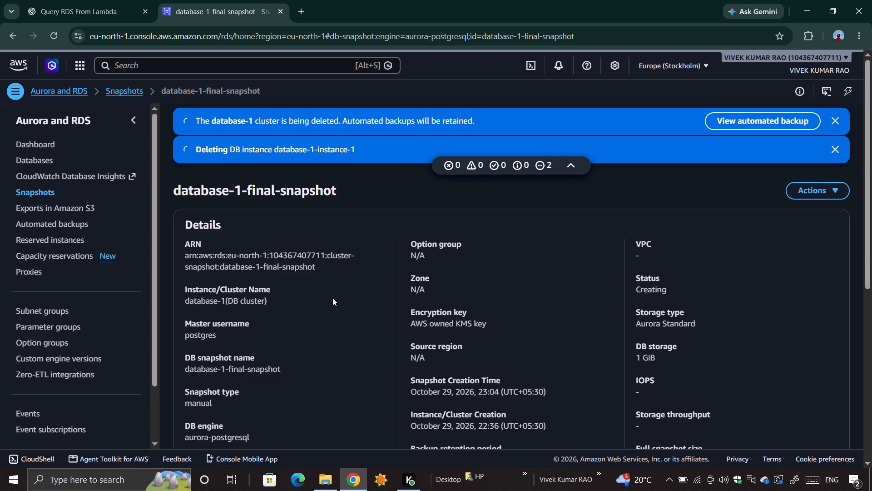
pyautogui.click(825, 191)
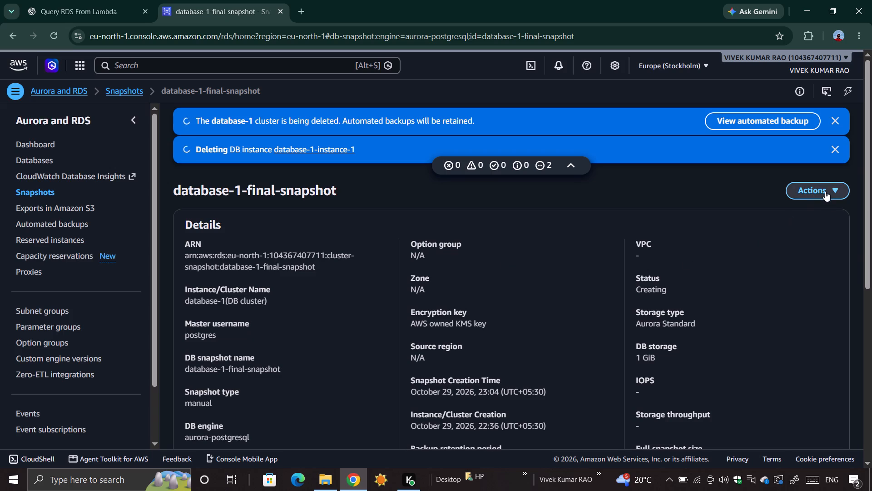
pyautogui.click(698, 226)
pyautogui.scroll(-2, 518, 240)
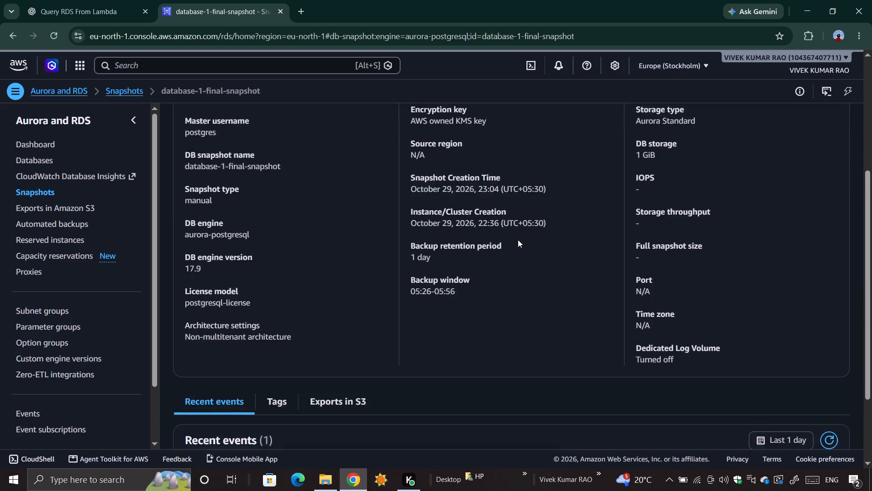
pyautogui.scroll(2, 518, 240)
# Go back to the events list, open the database-1 cluster from its resume event and check its status and connection details.
pyautogui.click(10, 33)
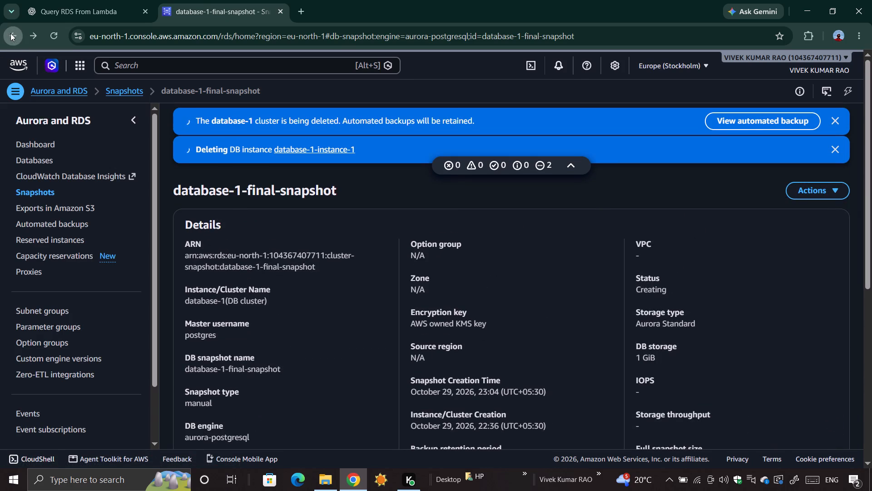
pyautogui.scroll(-1, 313, 324)
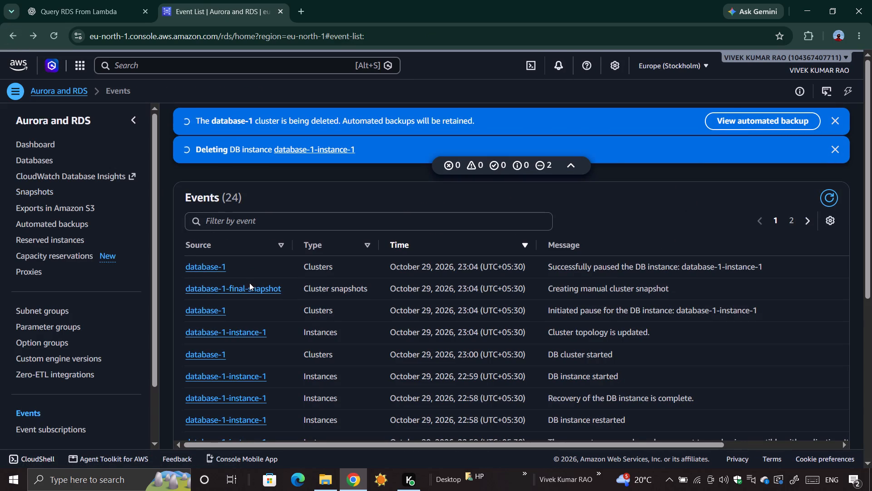
pyautogui.scroll(-3, 227, 324)
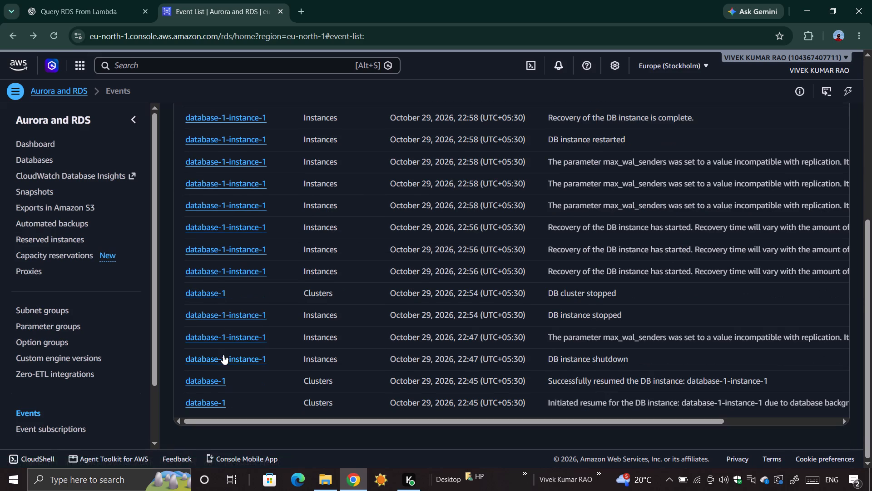
pyautogui.click(210, 382)
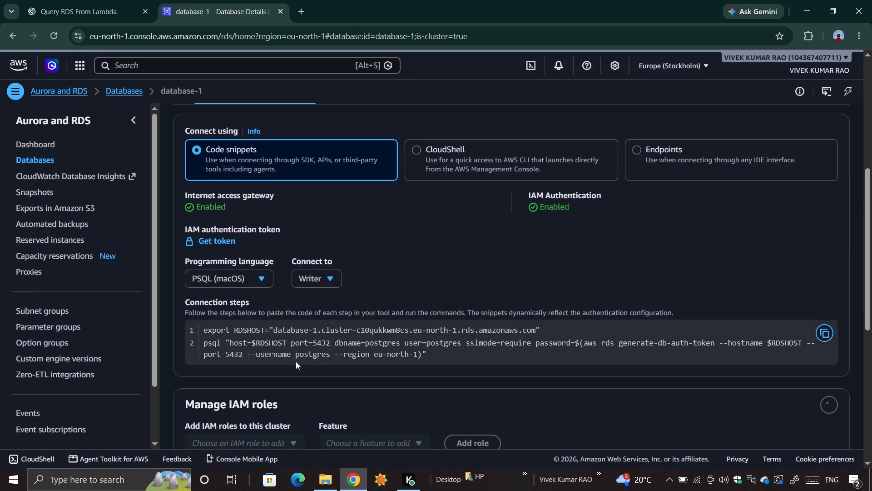
pyautogui.scroll(-2, 352, 296)
pyautogui.scroll(3, 352, 296)
pyautogui.scroll(-3, 352, 296)
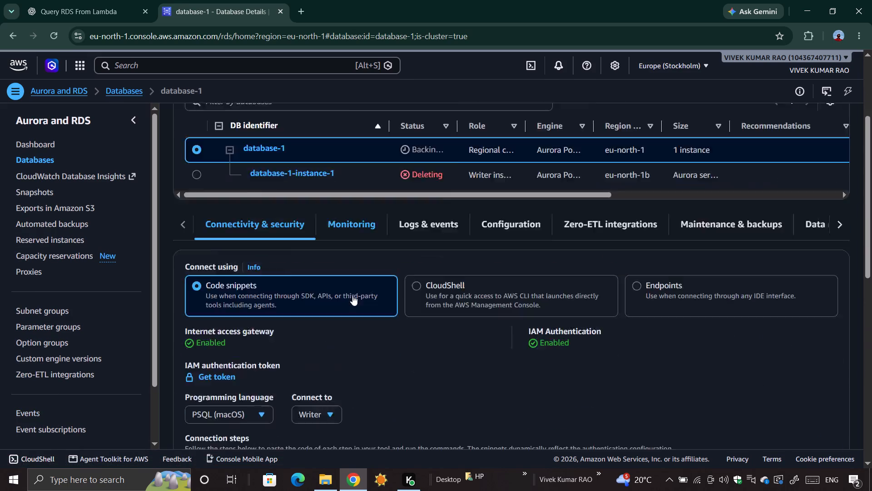
# Go back to the events list and open the database-1 cluster from its pause-initiated event to check its deletion status.
pyautogui.scroll(6, 352, 296)
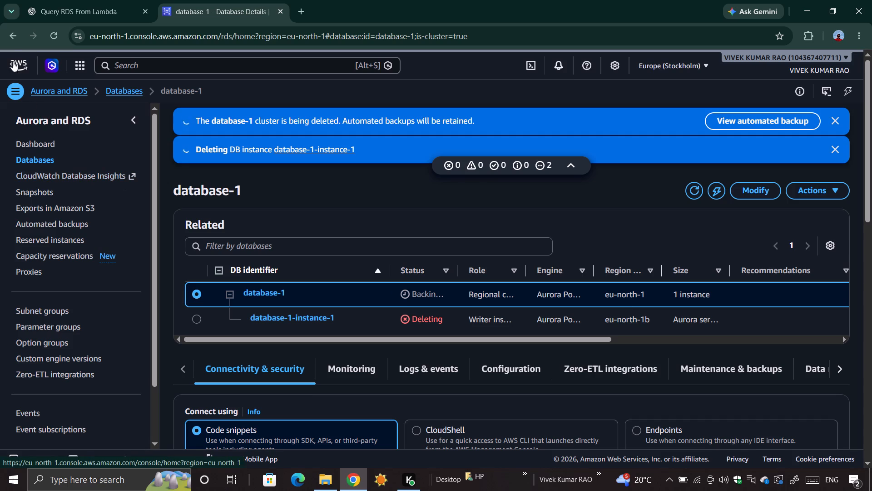
pyautogui.click(10, 38)
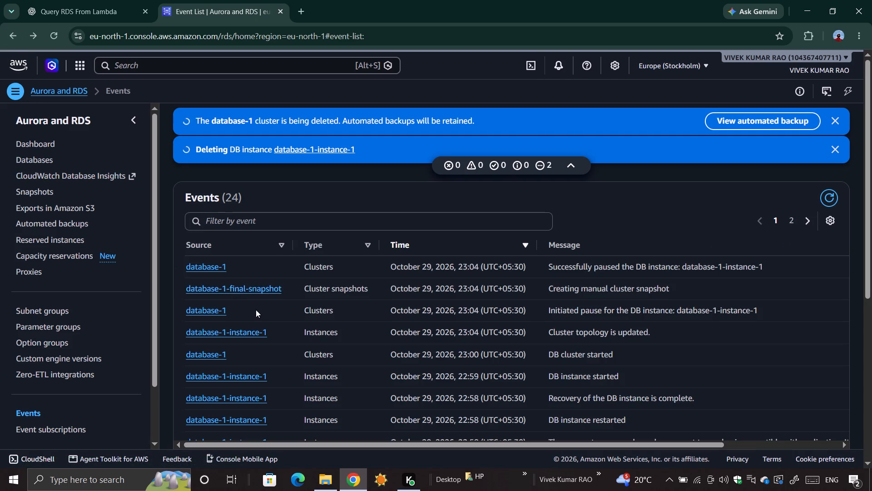
pyautogui.click(213, 312)
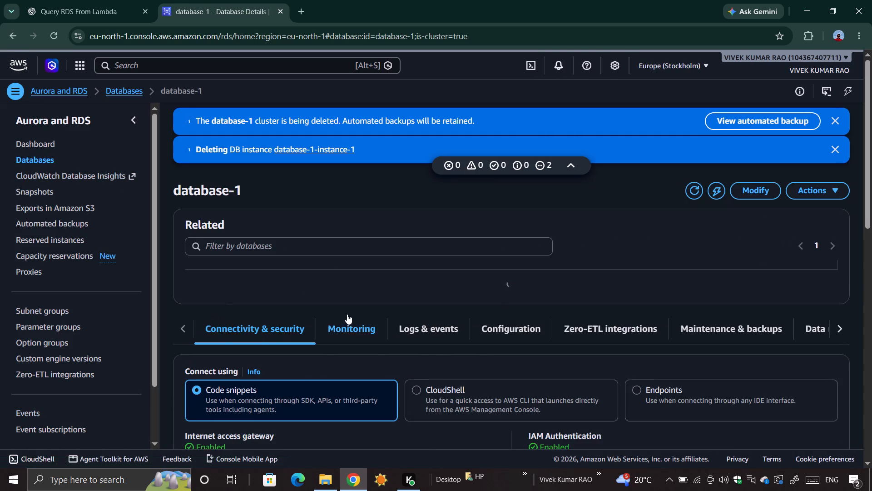
pyautogui.scroll(1, 383, 317)
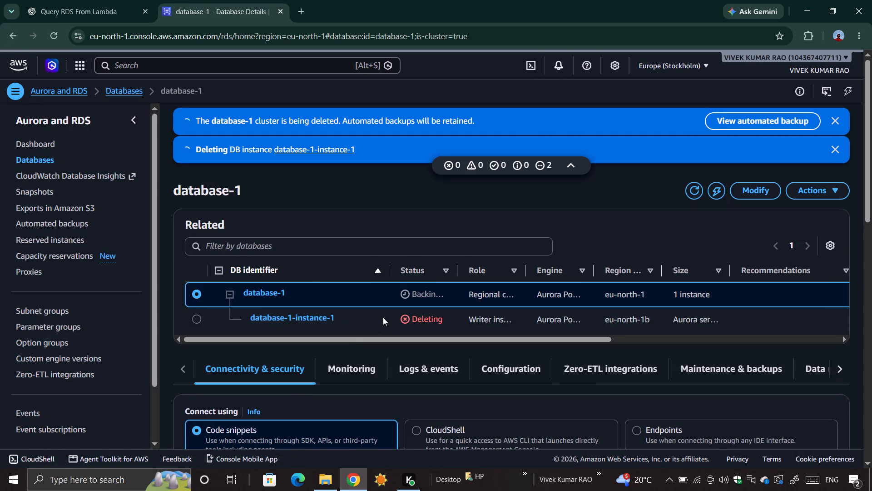
# Return to the events list, open database-1-final-snapshot from its event and check its details and available actions.
pyautogui.click(17, 38)
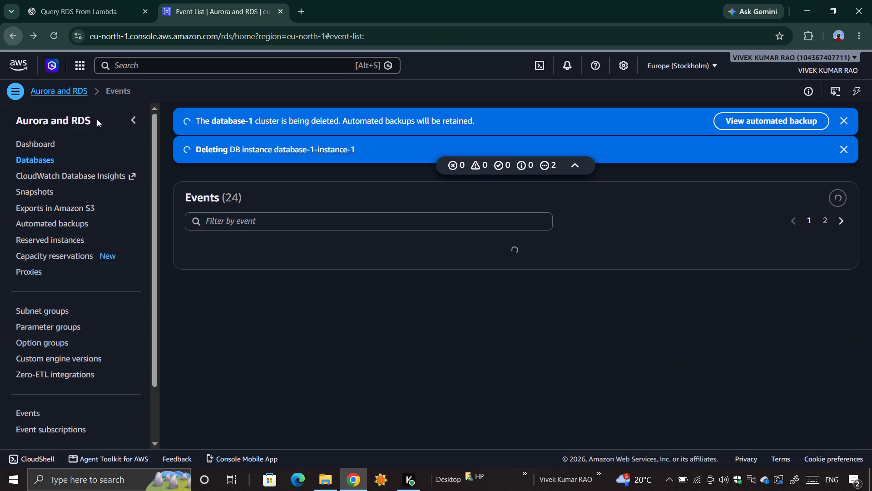
pyautogui.click(247, 288)
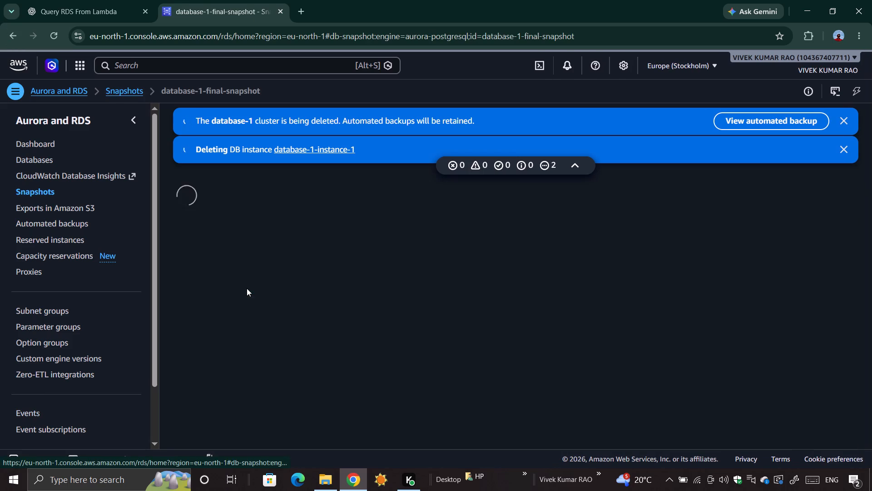
pyautogui.scroll(-2, 327, 302)
pyautogui.scroll(2, 327, 302)
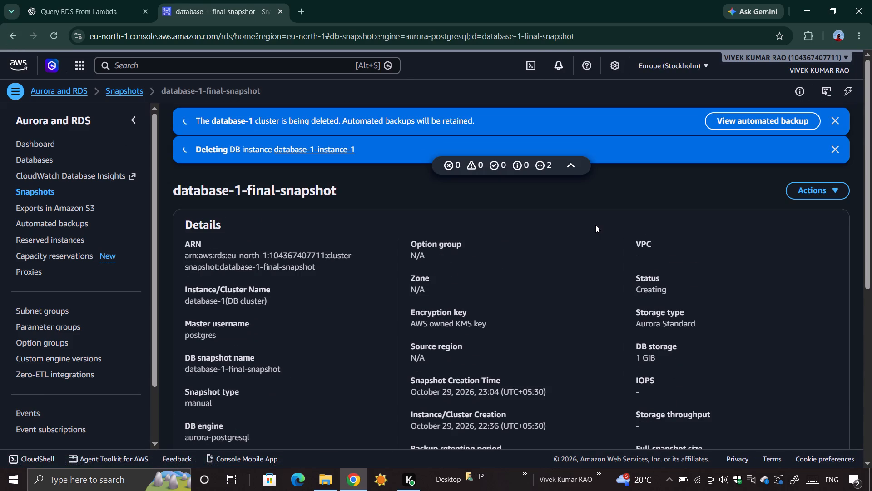
pyautogui.click(830, 184)
pyautogui.click(830, 184)
# Open the recent events from the RDS dashboard, review them and open database-1-instance-1 from its event to check its status.
pyautogui.click(35, 145)
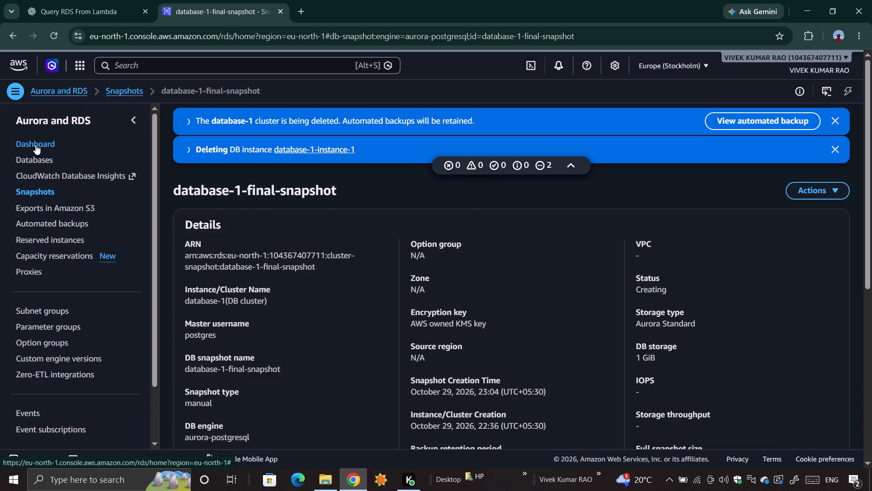
pyautogui.scroll(-3, 326, 275)
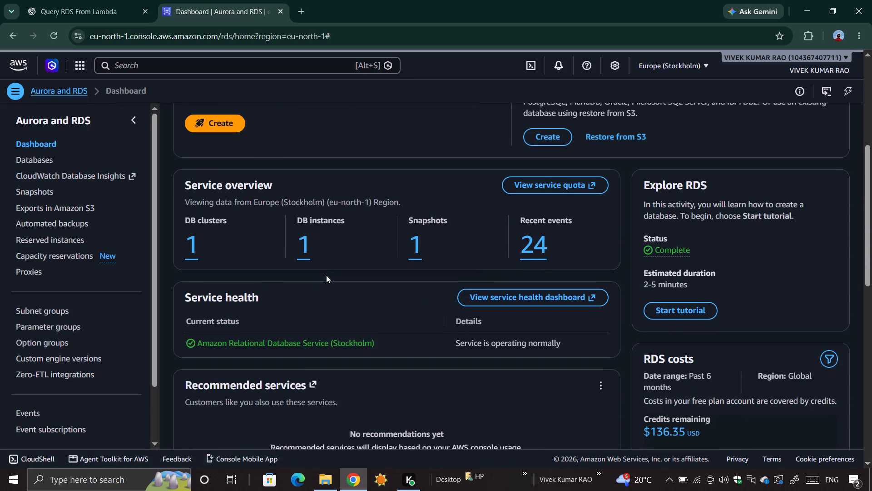
pyautogui.click(535, 238)
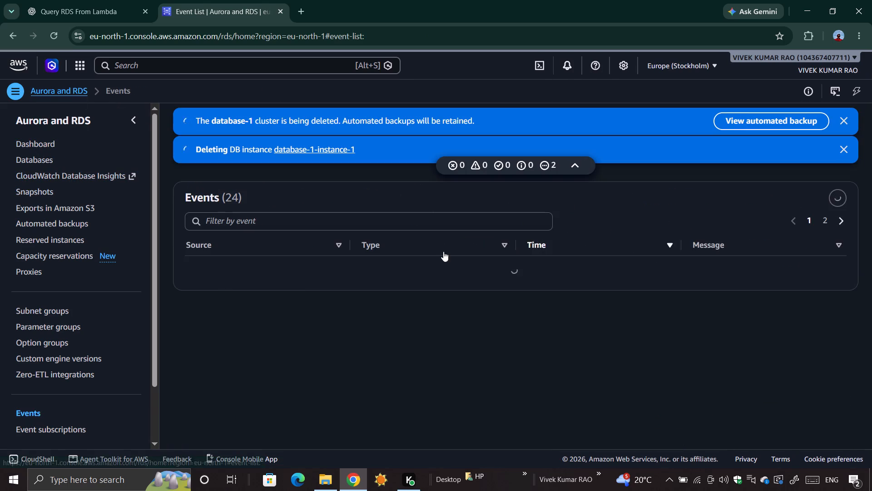
pyautogui.scroll(-1, 255, 342)
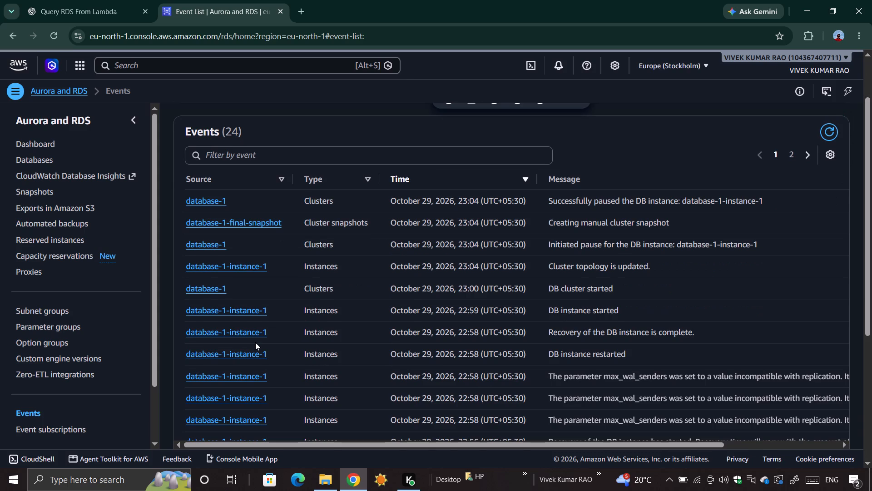
pyautogui.scroll(-1, 255, 342)
pyautogui.click(236, 308)
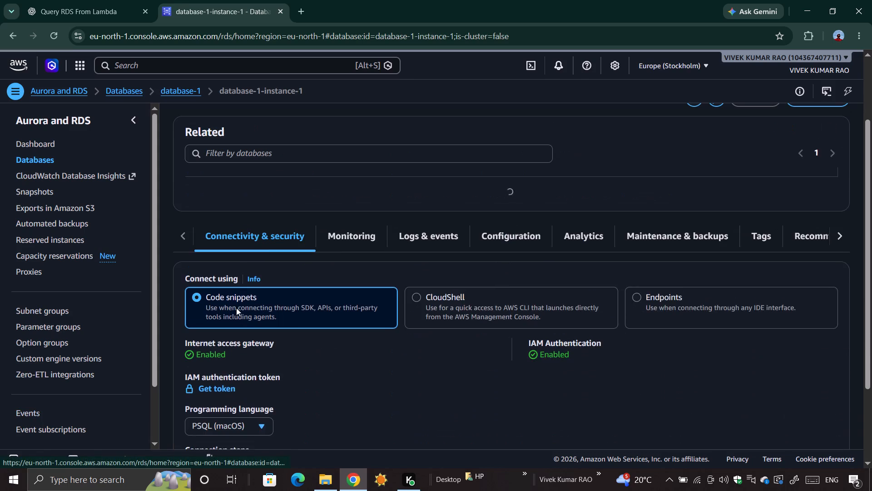
pyautogui.scroll(-1, 375, 371)
pyautogui.scroll(2, 375, 371)
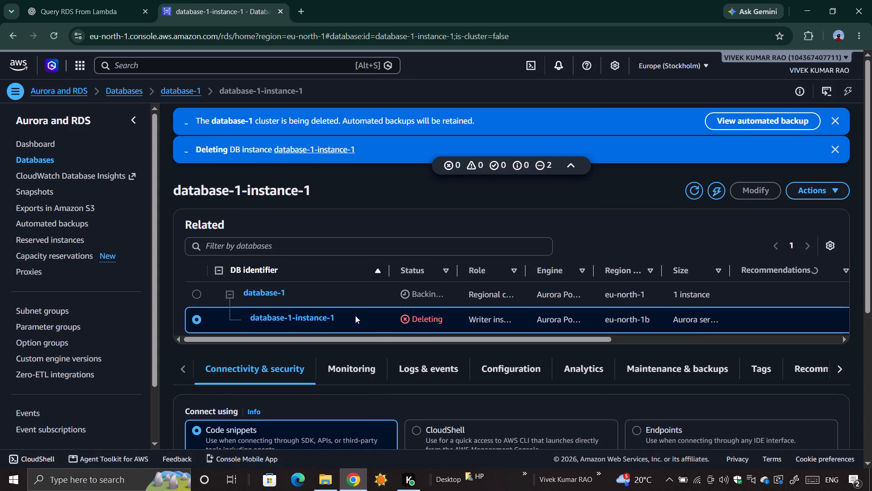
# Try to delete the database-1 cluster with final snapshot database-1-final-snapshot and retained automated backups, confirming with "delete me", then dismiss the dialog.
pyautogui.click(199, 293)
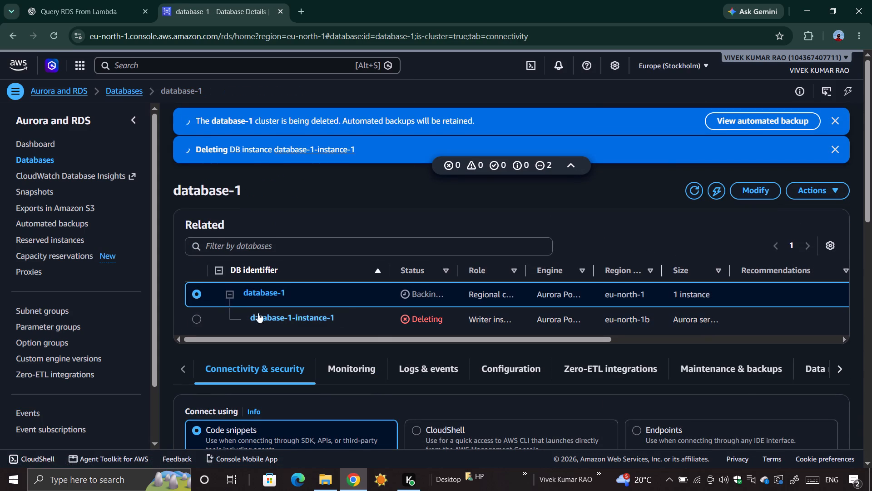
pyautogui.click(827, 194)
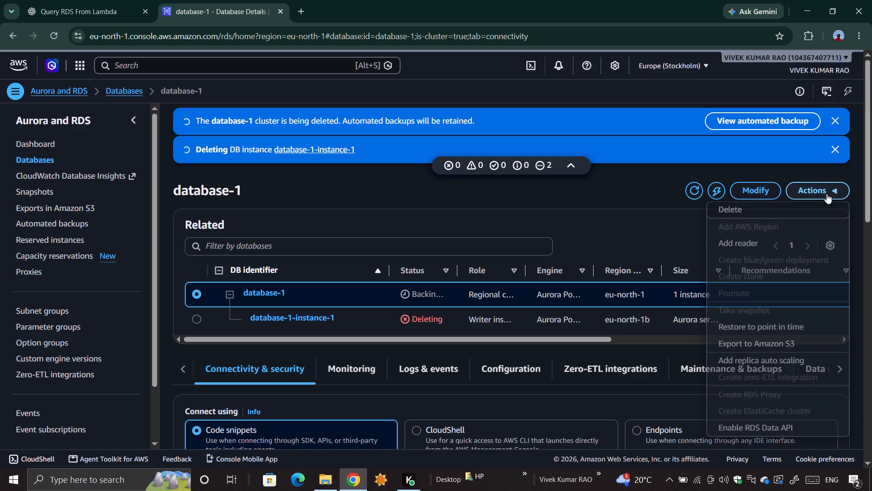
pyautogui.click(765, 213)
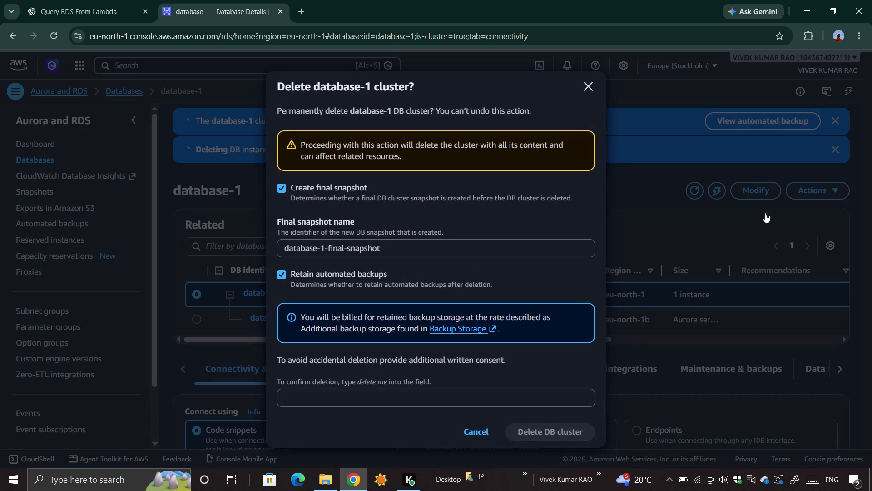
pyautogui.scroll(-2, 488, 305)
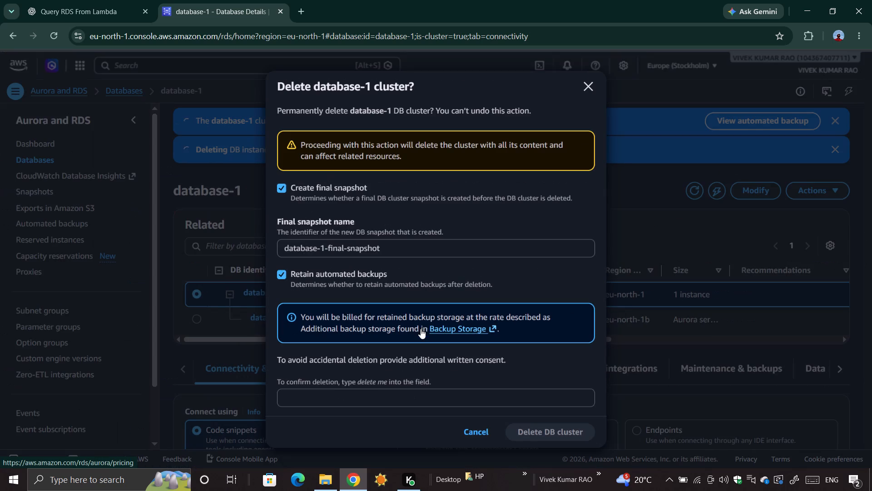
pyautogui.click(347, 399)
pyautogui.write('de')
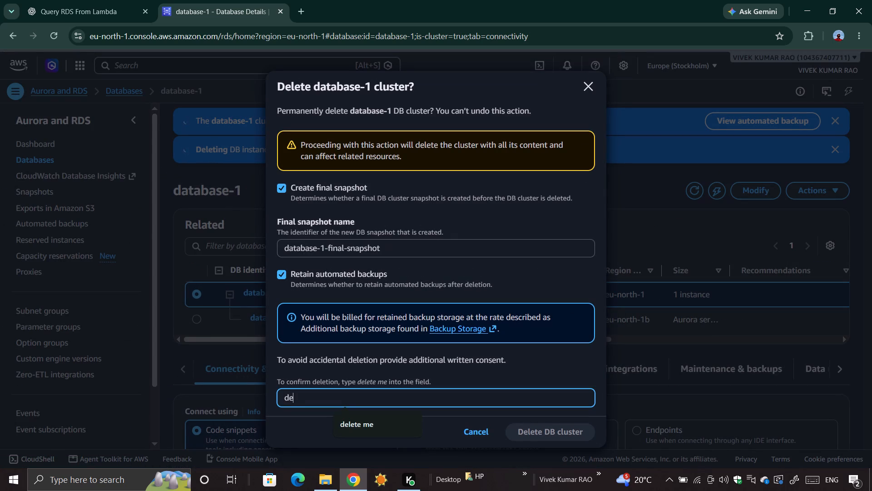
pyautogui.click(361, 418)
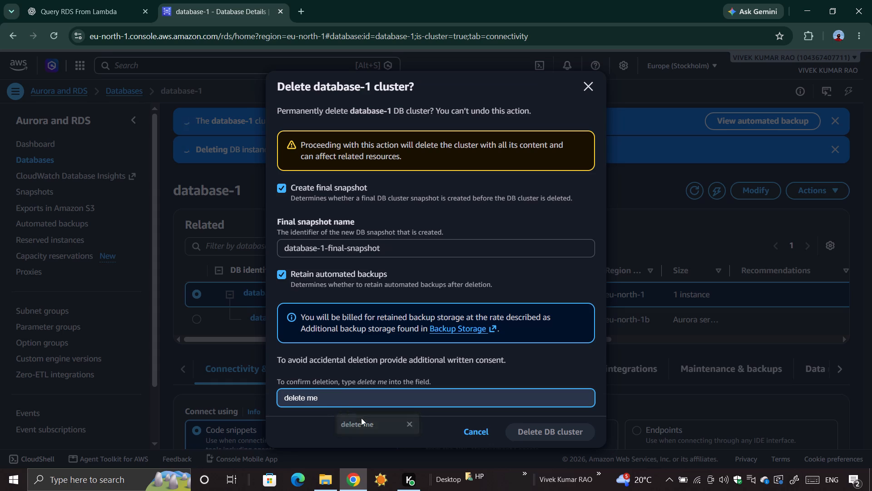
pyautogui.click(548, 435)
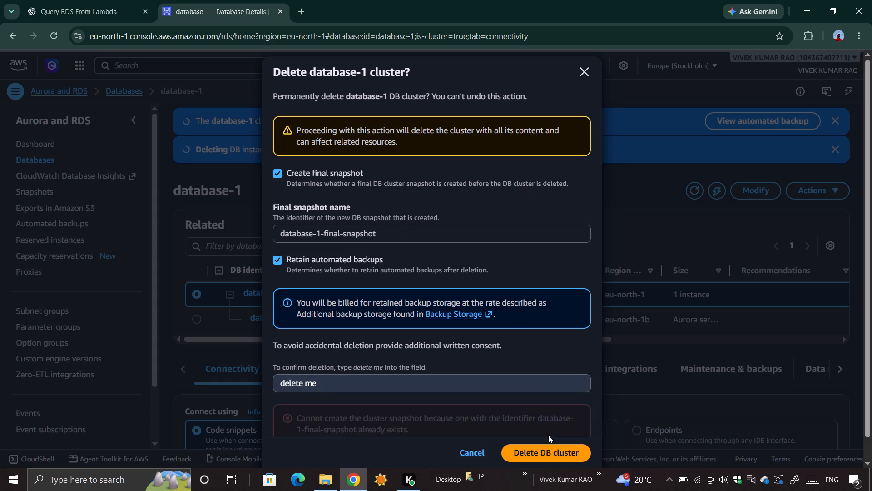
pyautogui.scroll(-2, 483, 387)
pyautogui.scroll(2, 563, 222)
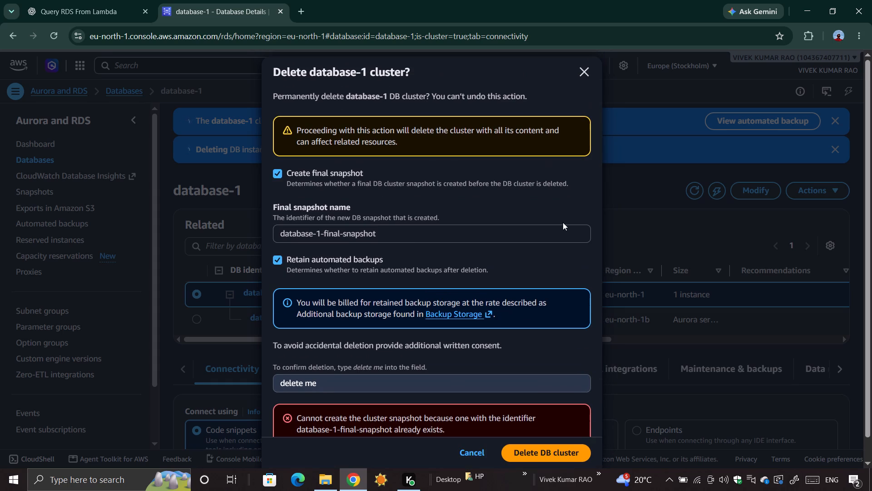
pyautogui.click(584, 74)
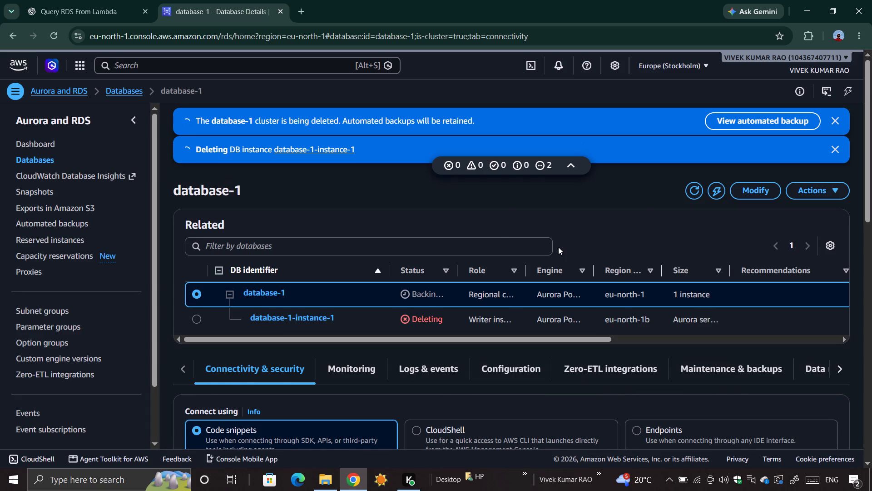
# Look over the database-1 cluster page and check the free plan status in the account overview.
pyautogui.scroll(-2, 558, 247)
pyautogui.scroll(2, 539, 234)
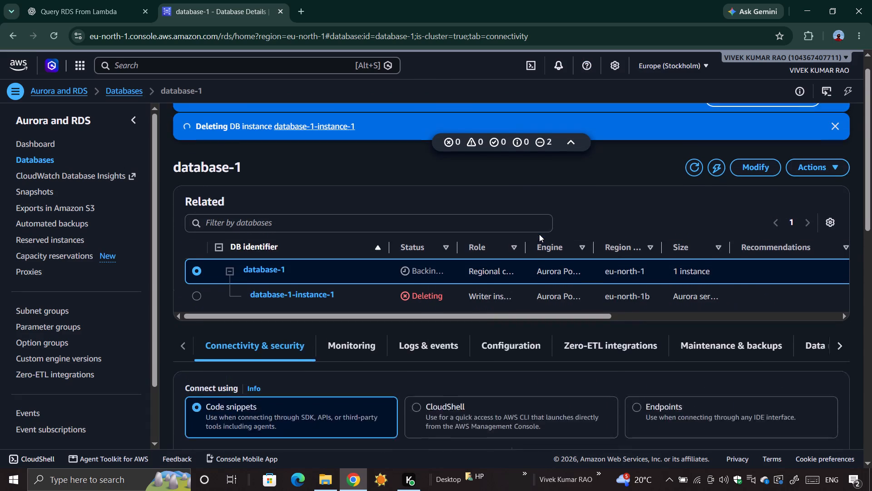
pyautogui.click(815, 69)
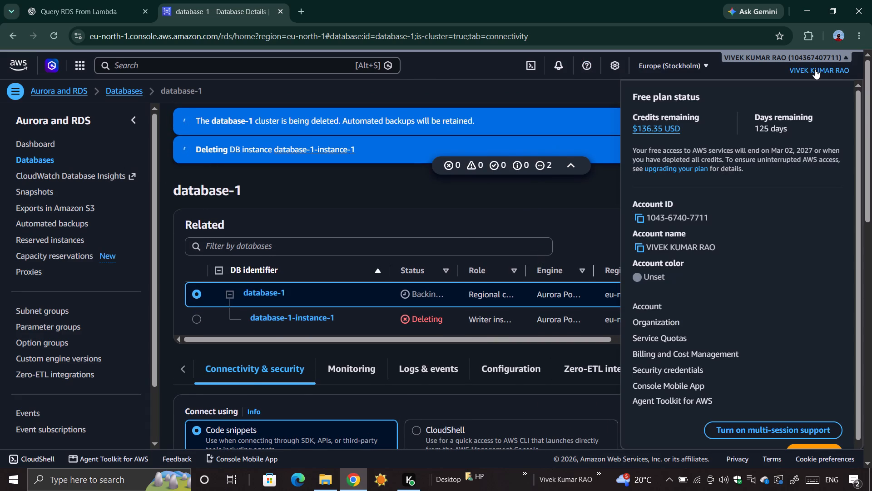
pyautogui.click(577, 203)
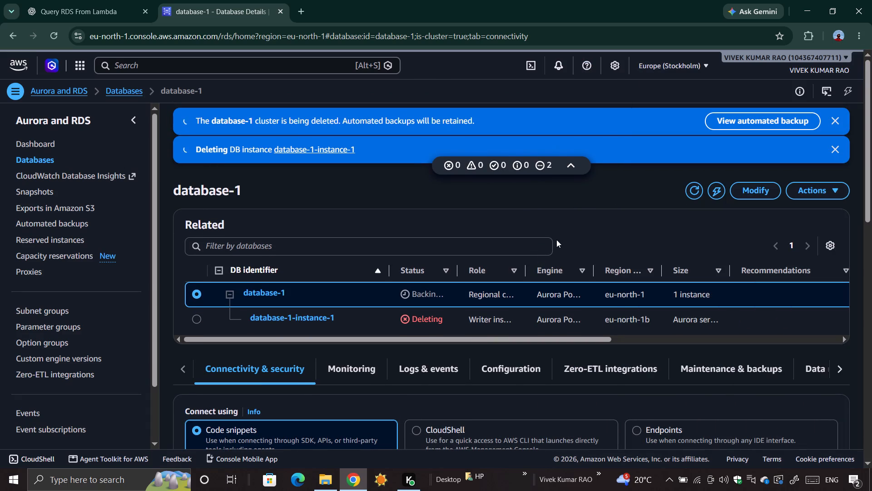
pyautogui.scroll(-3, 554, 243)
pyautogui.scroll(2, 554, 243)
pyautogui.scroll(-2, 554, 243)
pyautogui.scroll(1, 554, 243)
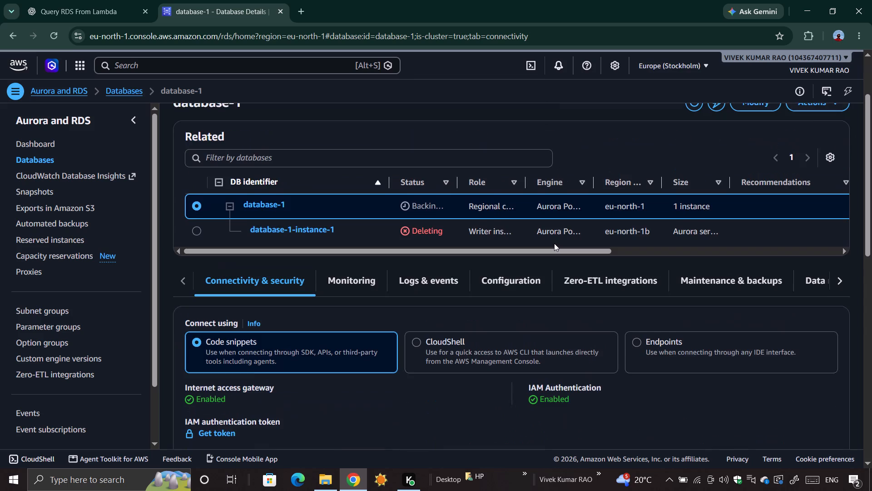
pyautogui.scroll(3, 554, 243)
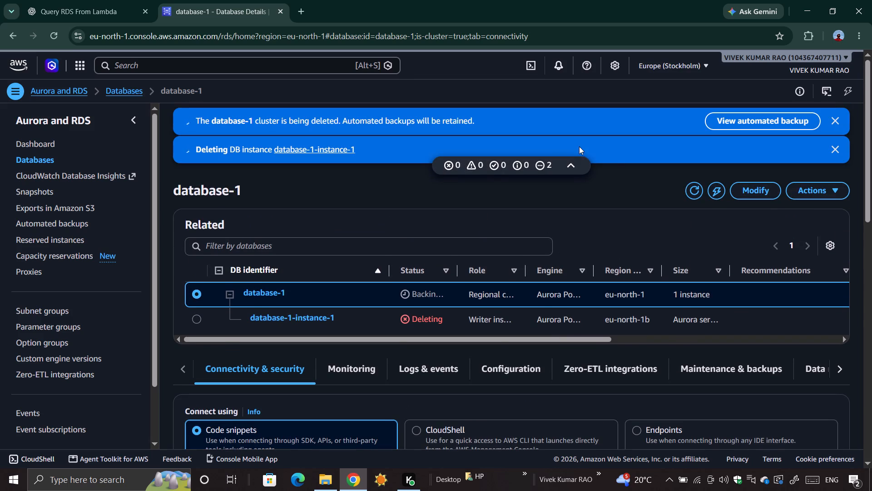
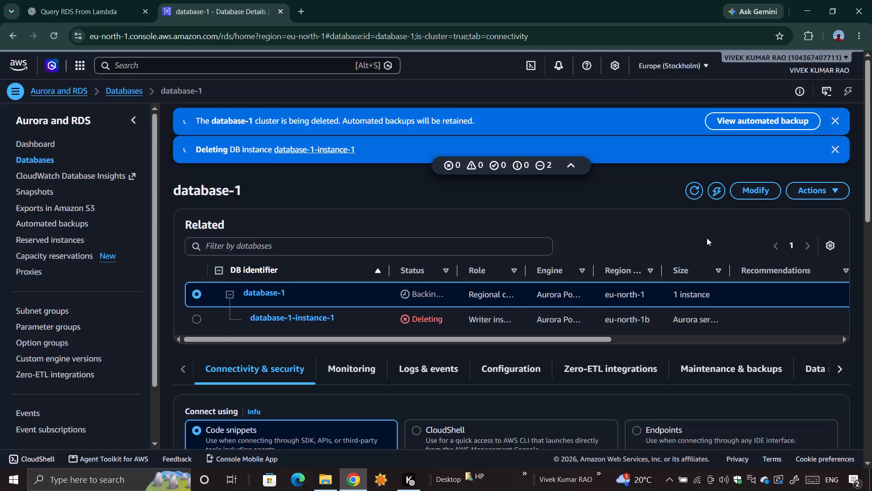
# Check the deletion progress on the database-1 cluster page and in the databases list, then review the RDS dashboard's service overview and costs.
pyautogui.scroll(-2, 707, 238)
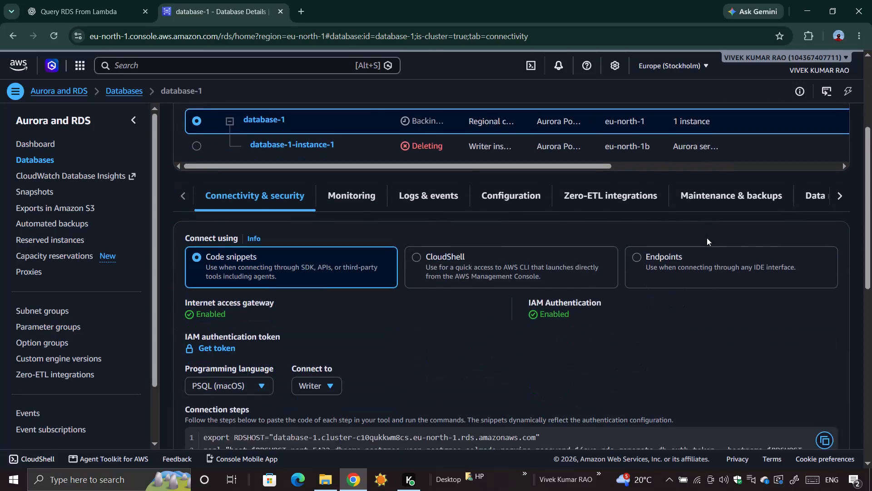
pyautogui.scroll(4, 707, 238)
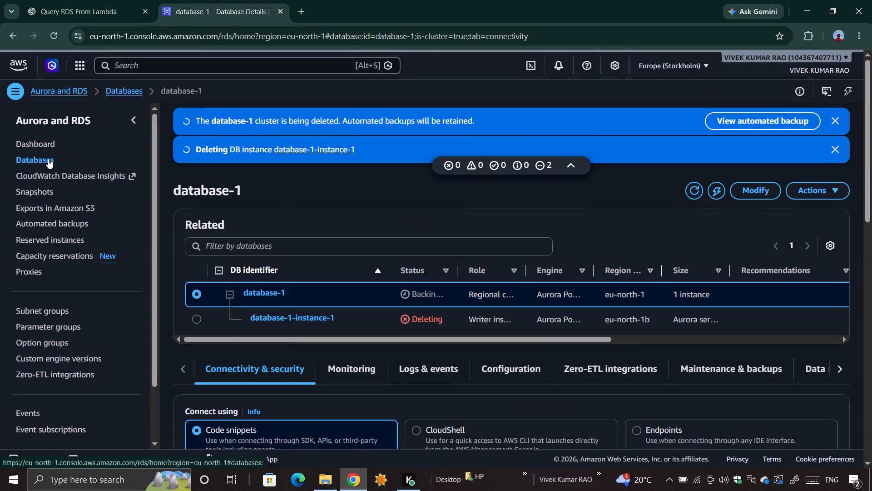
pyautogui.doubleClick(48, 159)
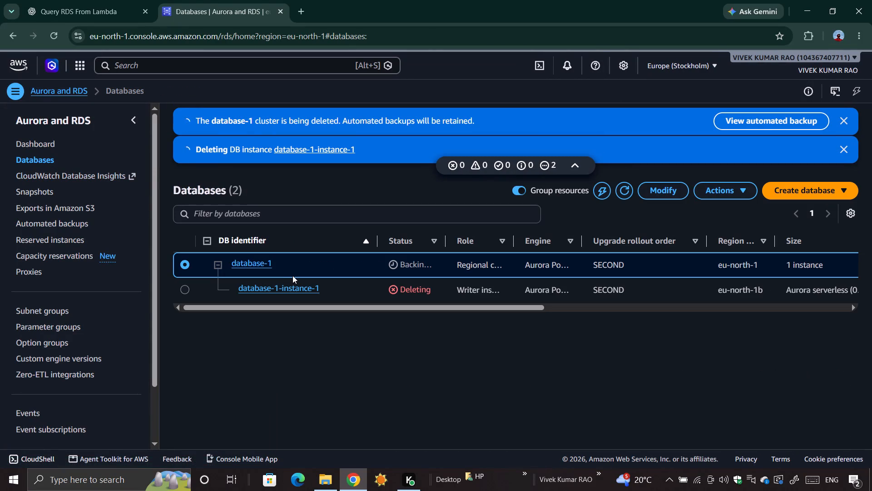
pyautogui.doubleClick(41, 144)
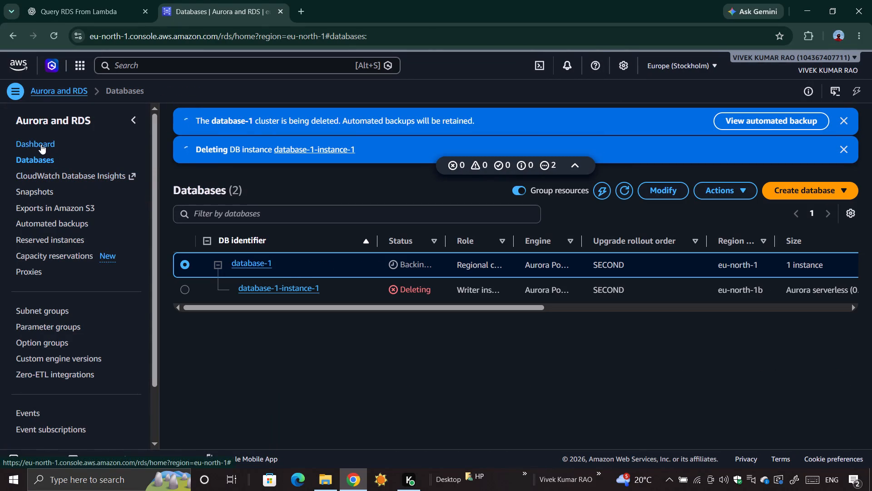
pyautogui.scroll(-1, 327, 302)
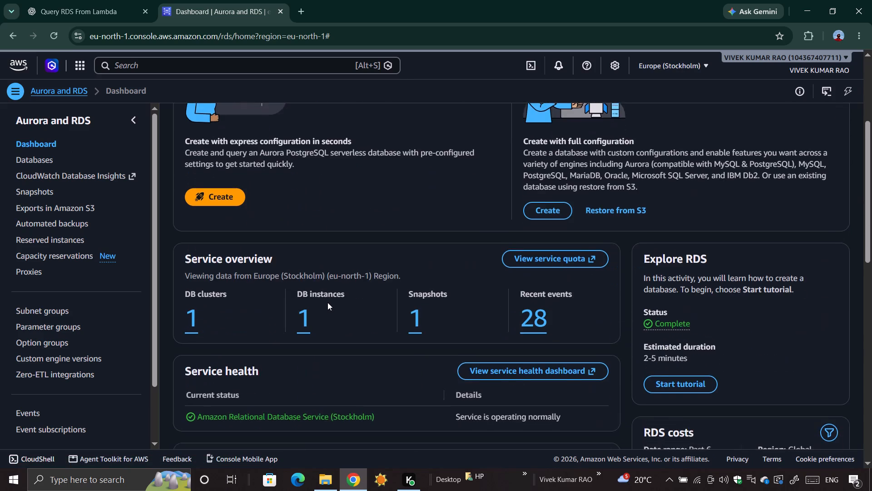
pyautogui.scroll(-1, 327, 302)
pyautogui.scroll(-2, 453, 284)
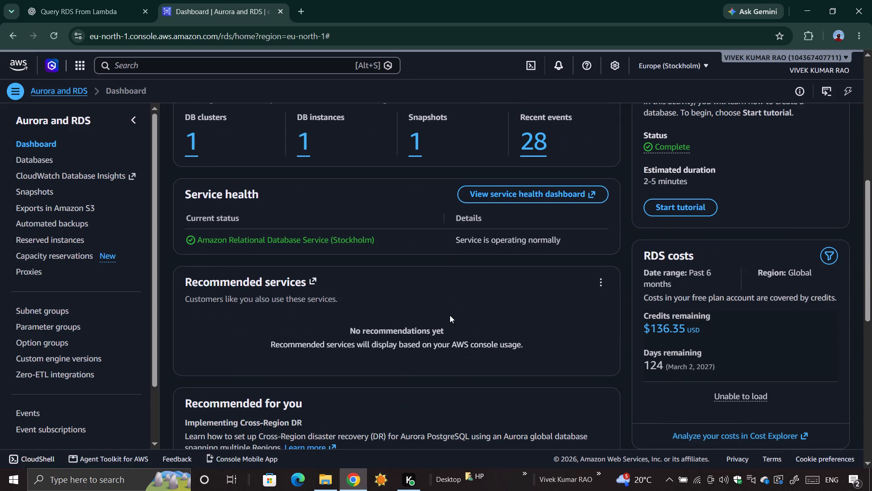
pyautogui.scroll(-1, 450, 315)
pyautogui.scroll(1, 441, 227)
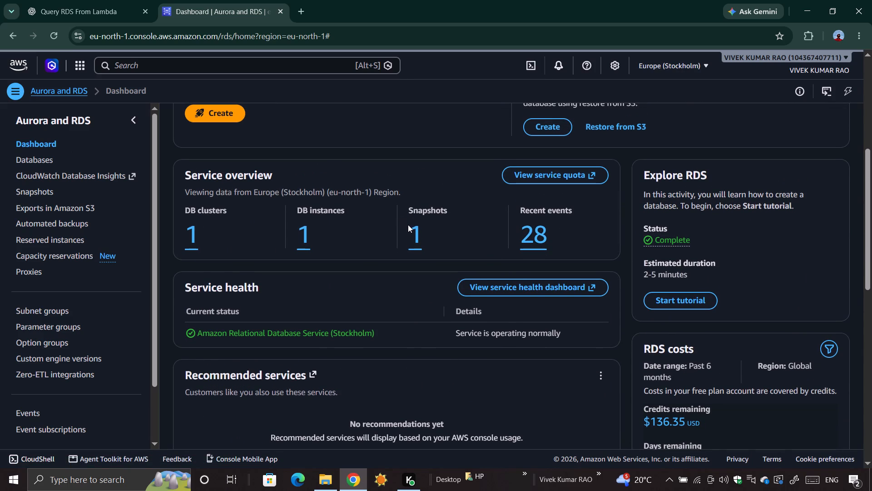
# Open the manual snapshots from the dashboard's service overview, select database-1-final-snapshot and check its available actions and the table preferences.
pyautogui.click(415, 232)
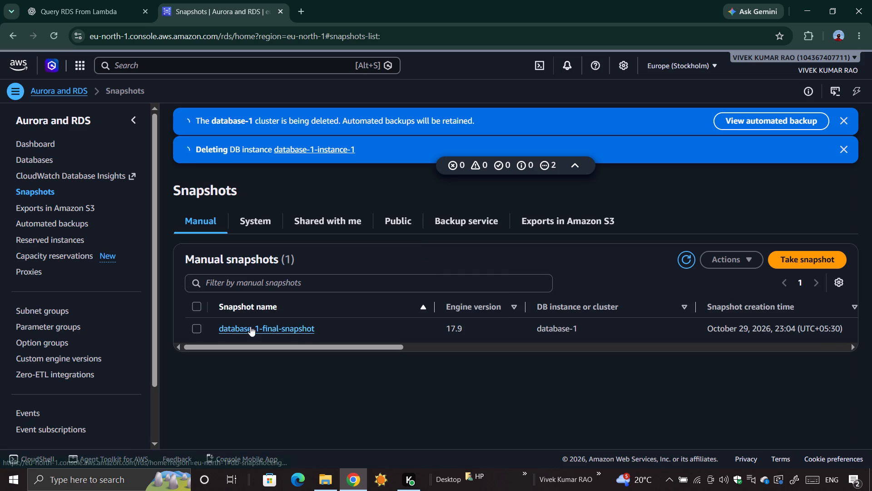
pyautogui.click(198, 304)
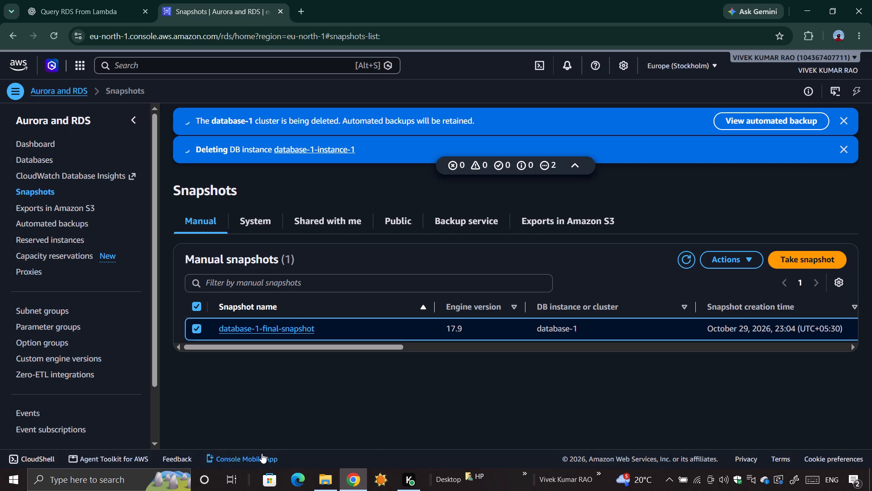
pyautogui.click(727, 257)
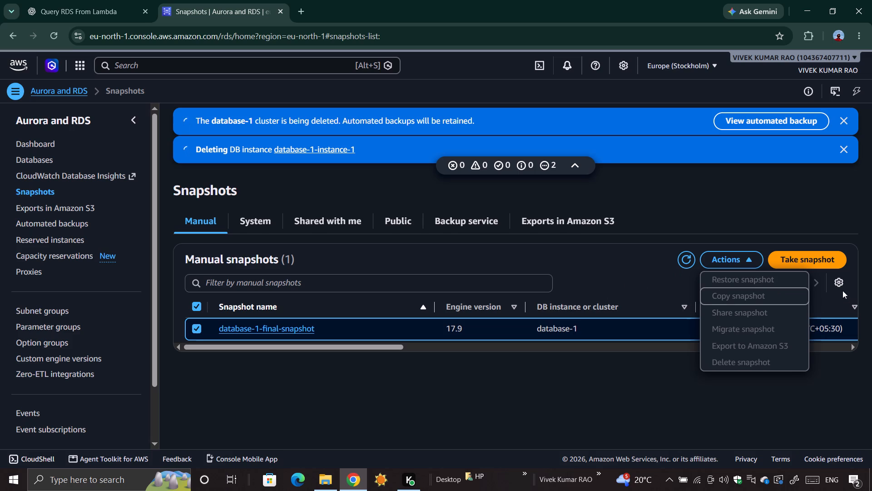
pyautogui.click(840, 279)
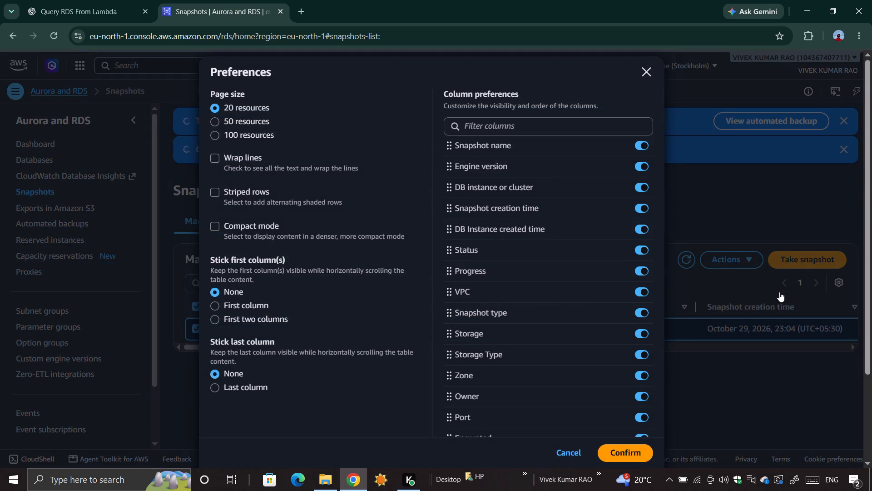
pyautogui.click(779, 292)
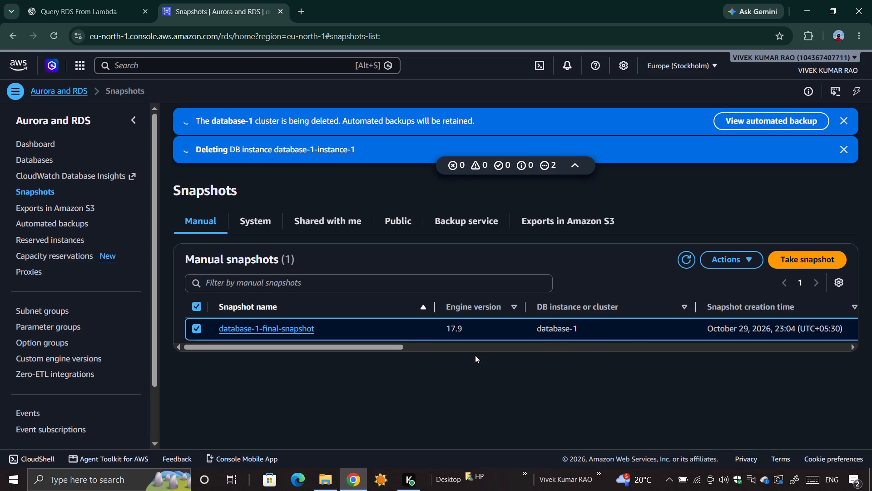
# Open database-1-final-snapshot and examine its details, status and available actions.
pyautogui.click(276, 330)
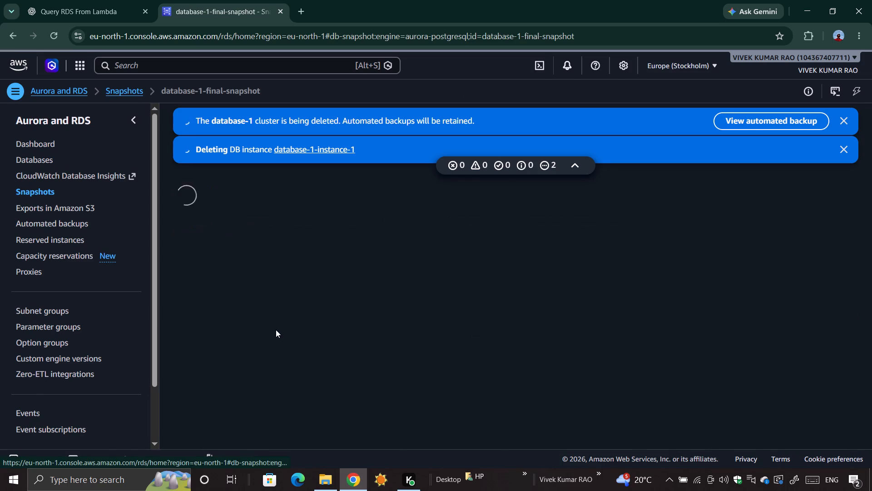
pyautogui.scroll(-2, 416, 321)
pyautogui.scroll(1, 435, 321)
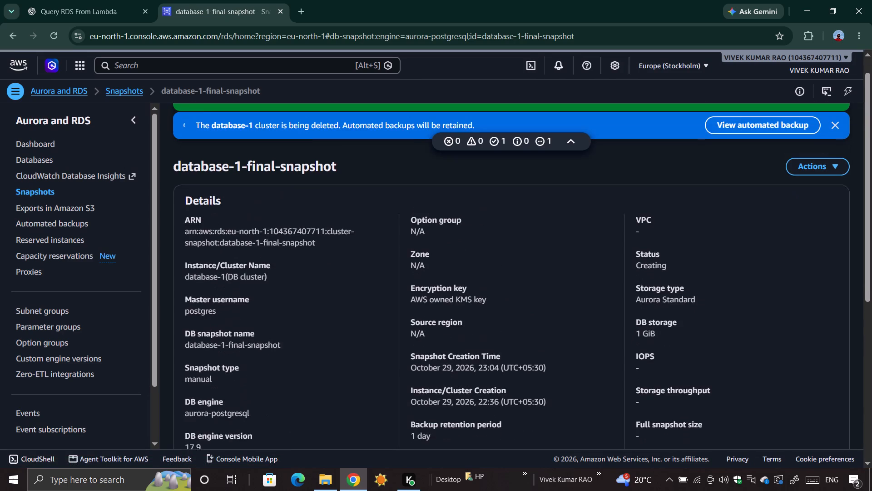
pyautogui.scroll(1, 435, 321)
pyautogui.click(813, 173)
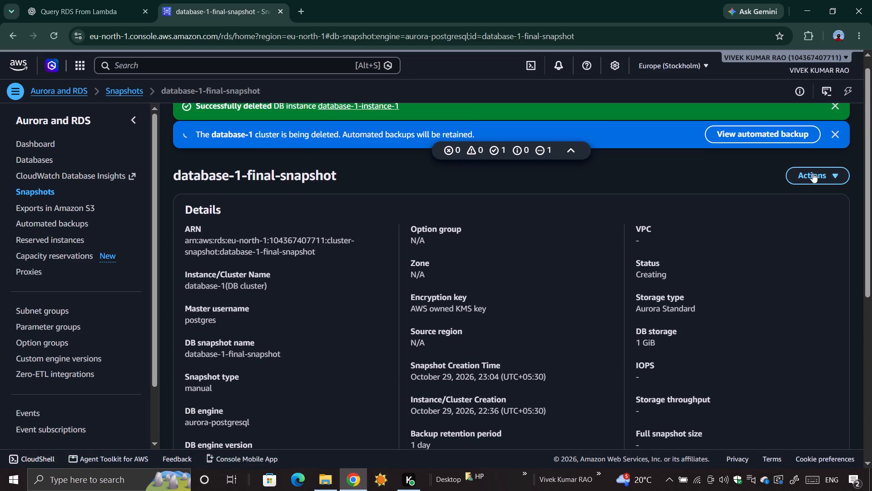
pyautogui.click(676, 190)
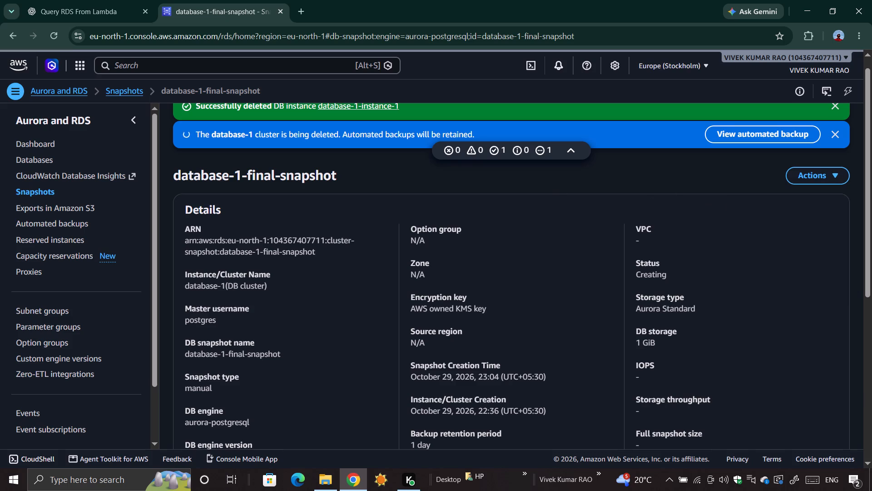
# Return to the RDS dashboard and open its DB instances and DB clusters in turn to check what remains of database-1.
pyautogui.click(8, 34)
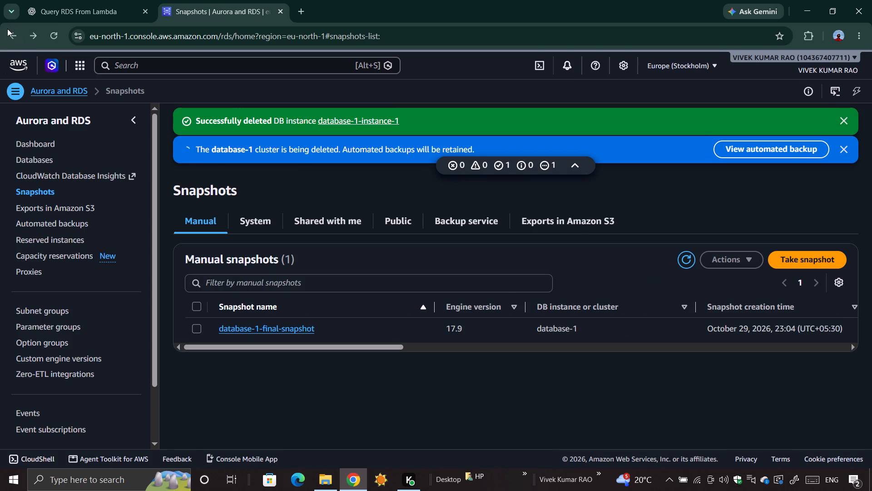
pyautogui.click(7, 29)
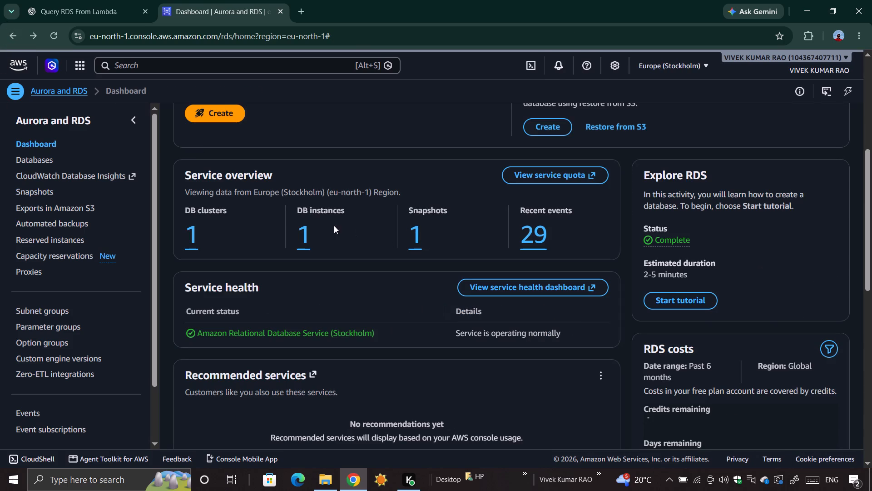
pyautogui.click(304, 239)
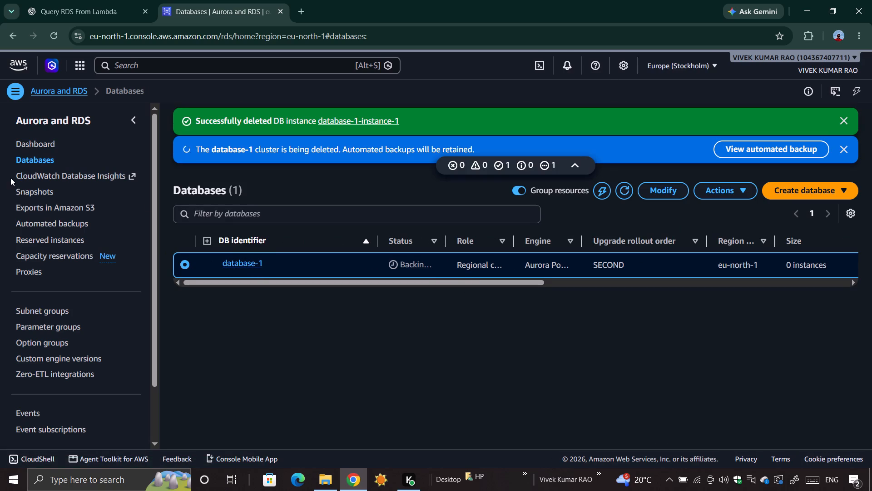
pyautogui.click(6, 38)
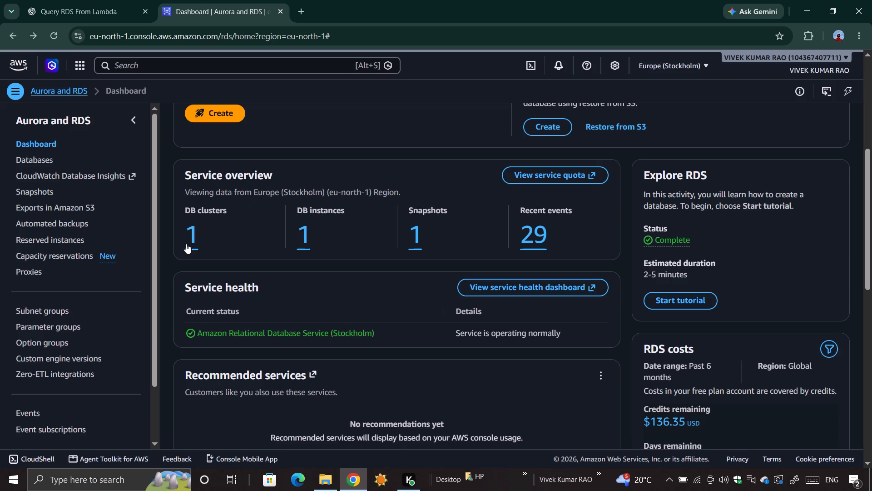
pyautogui.click(191, 239)
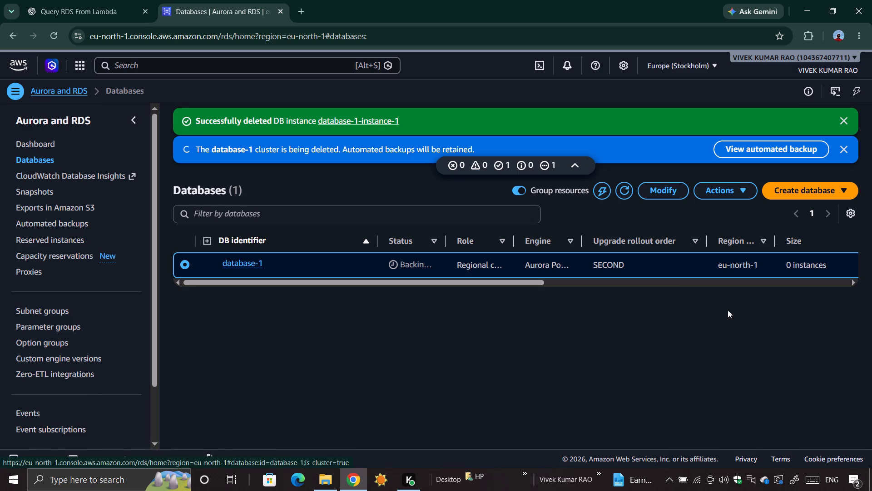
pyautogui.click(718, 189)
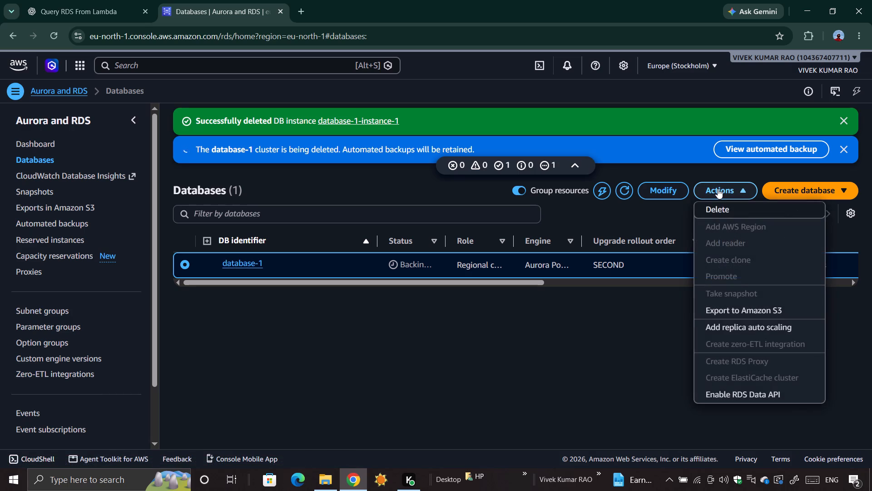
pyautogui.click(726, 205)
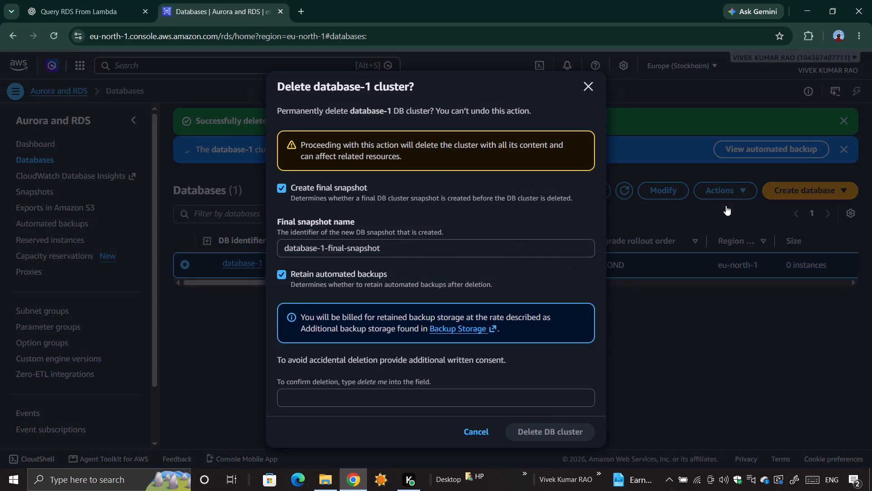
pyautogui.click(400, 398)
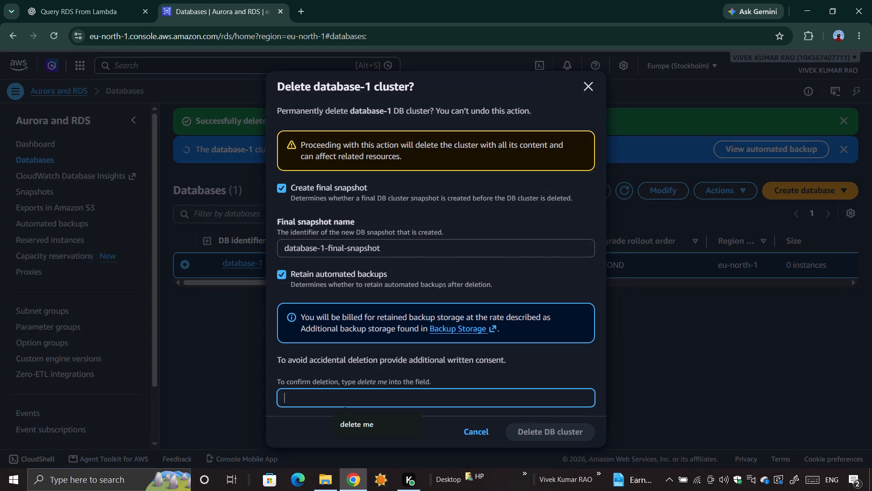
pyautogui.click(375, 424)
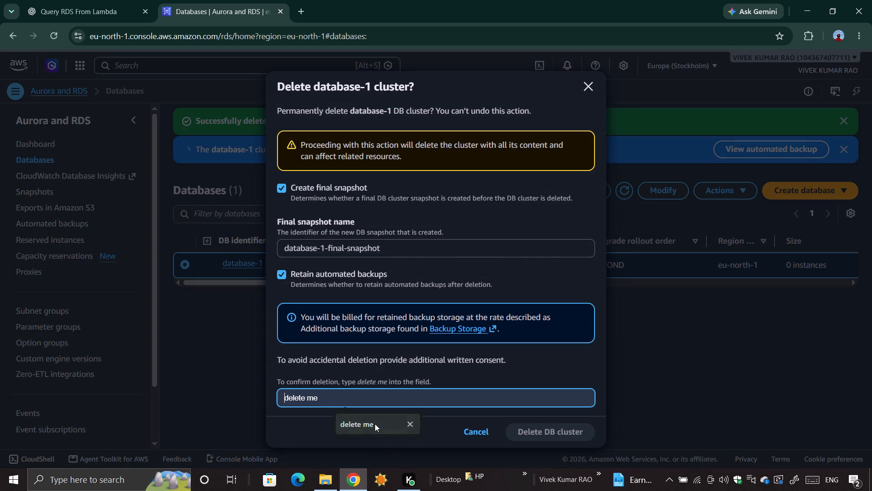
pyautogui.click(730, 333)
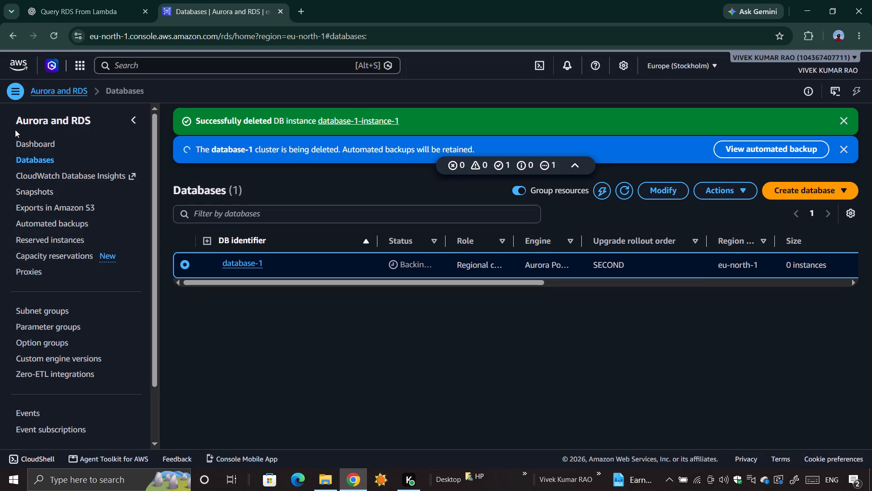
# Return to the RDS dashboard, review its service overview, service health and costs, and reload it to check the resources again.
pyautogui.click(23, 143)
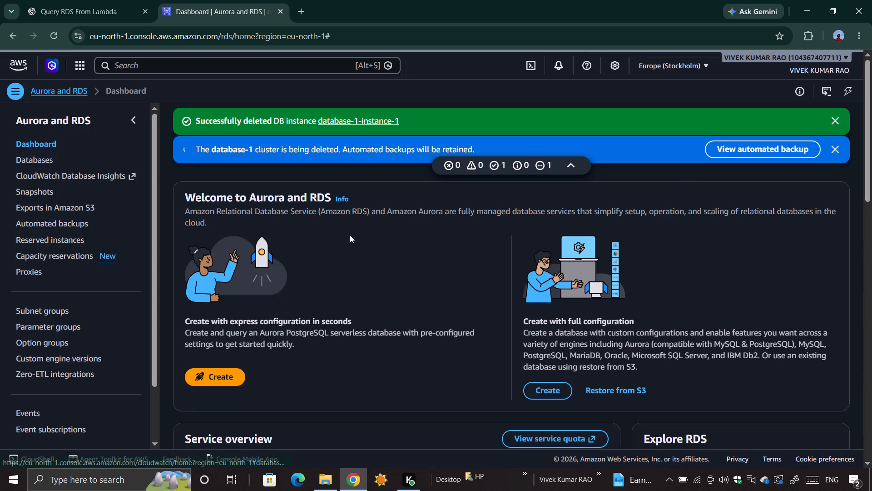
pyautogui.scroll(-4, 387, 278)
pyautogui.scroll(1, 387, 278)
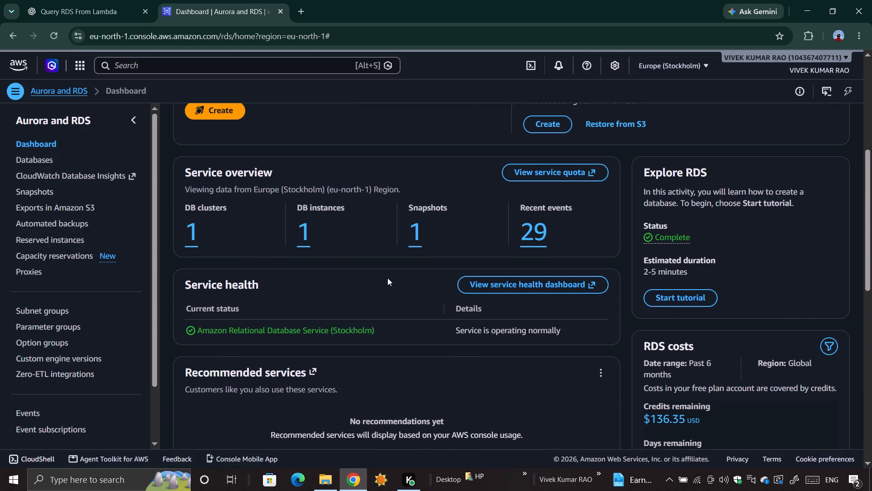
pyautogui.scroll(-1, 433, 291)
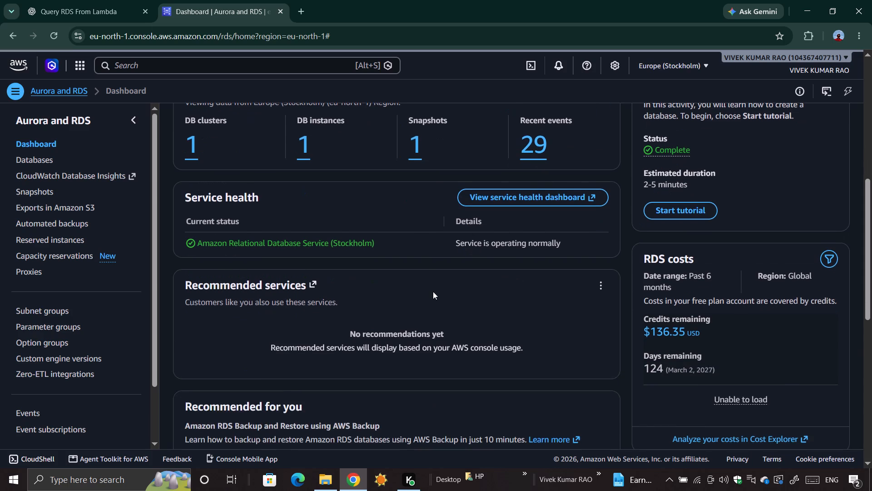
pyautogui.scroll(8, 433, 291)
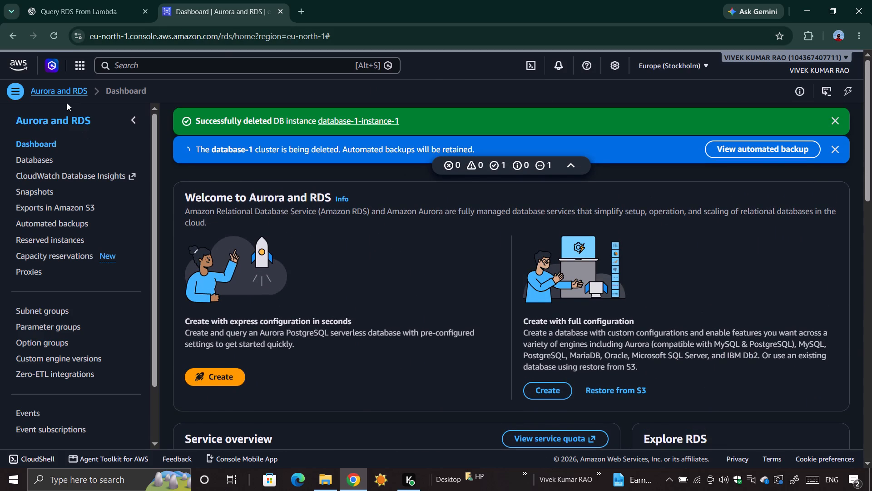
pyautogui.click(75, 89)
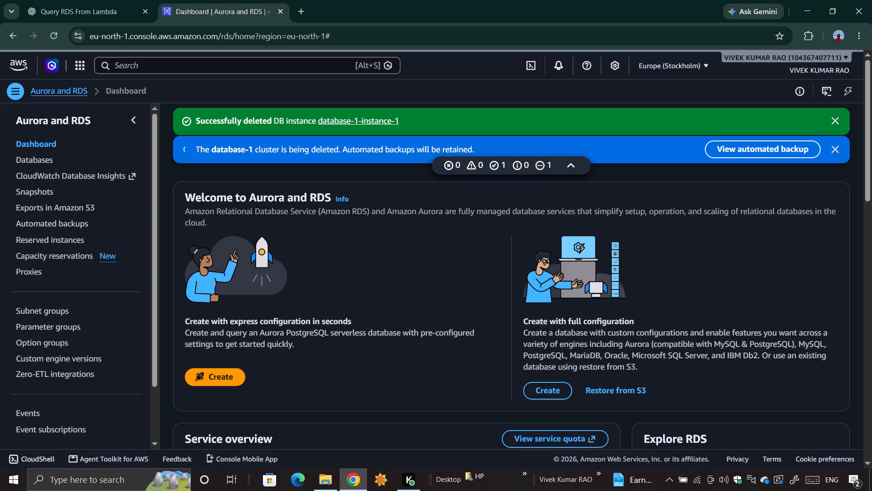
pyautogui.scroll(-1, 496, 376)
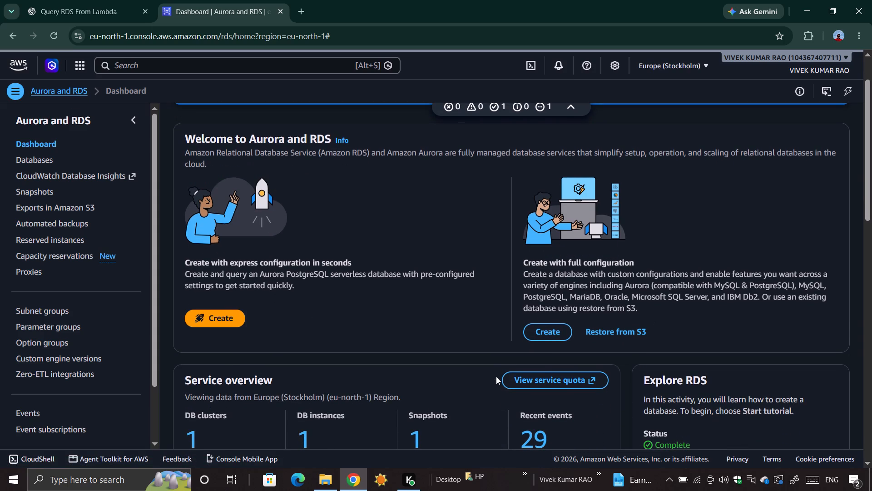